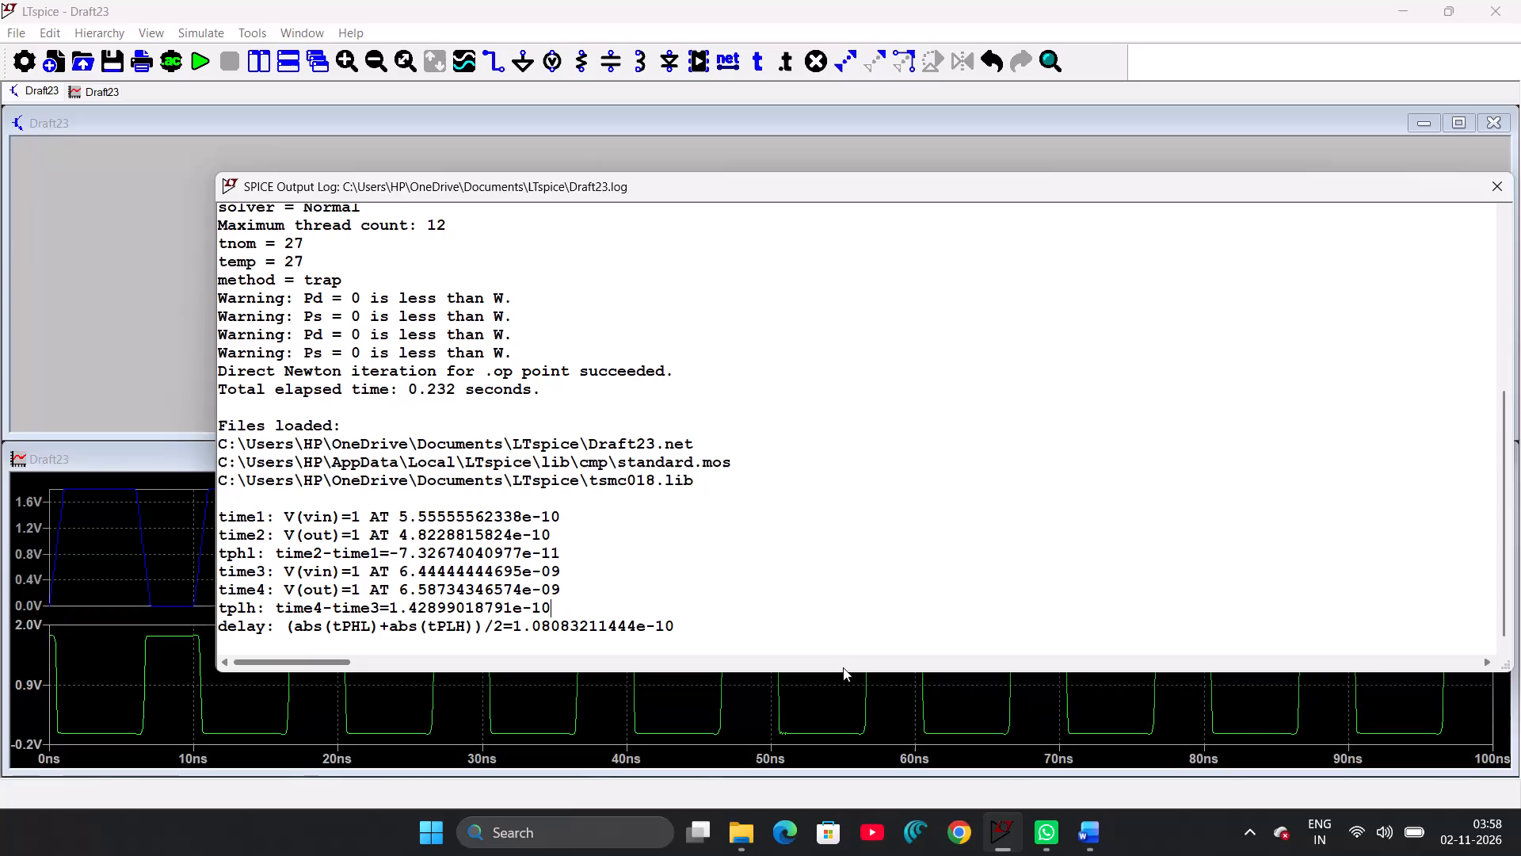
Switch to the Word report on the CMOS inverter propagation delay experiment.
left_click(1092, 851)
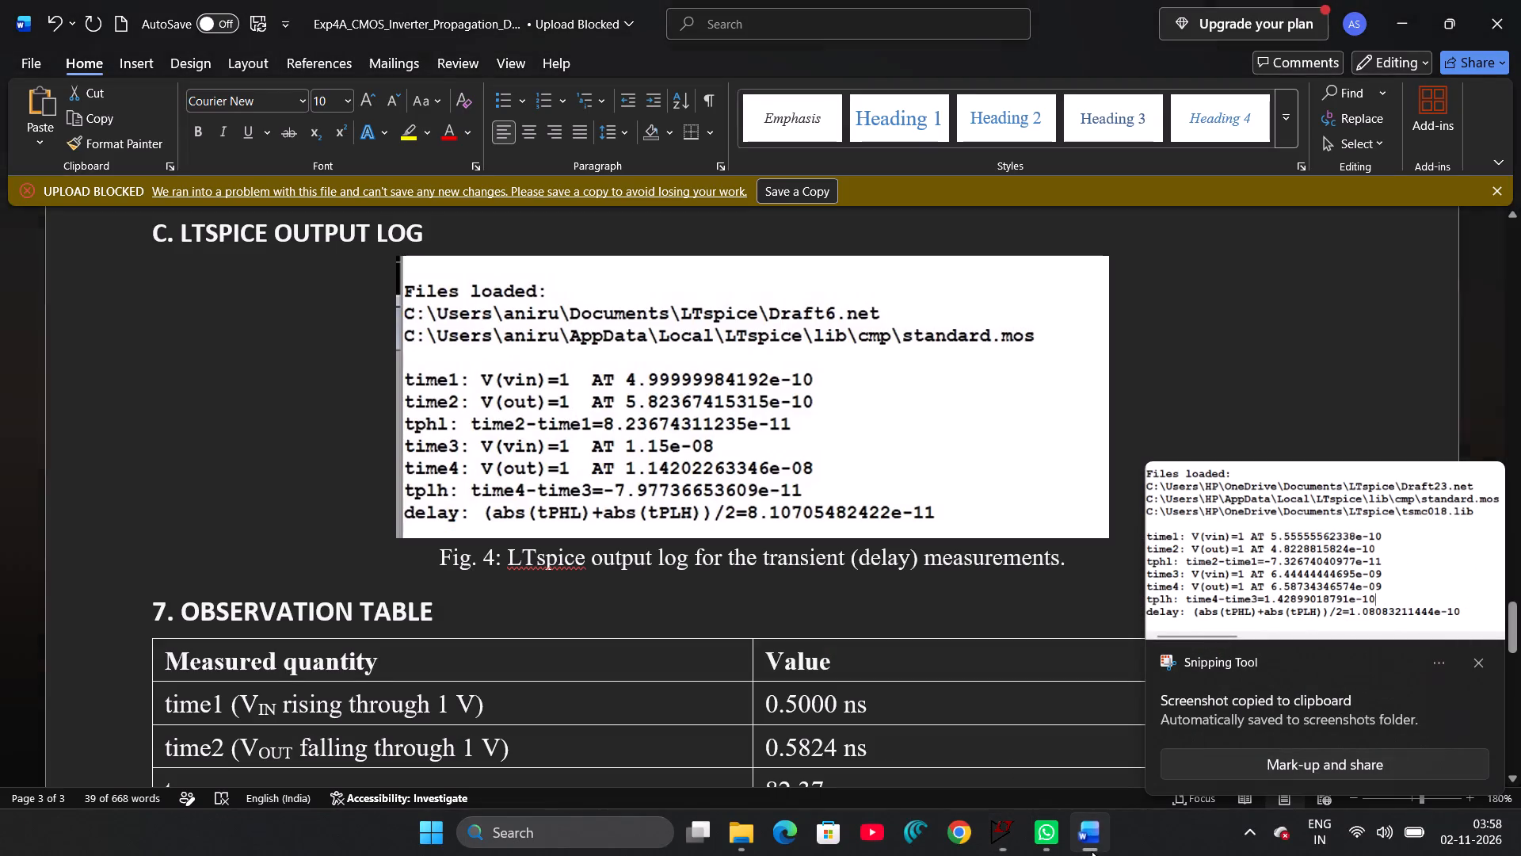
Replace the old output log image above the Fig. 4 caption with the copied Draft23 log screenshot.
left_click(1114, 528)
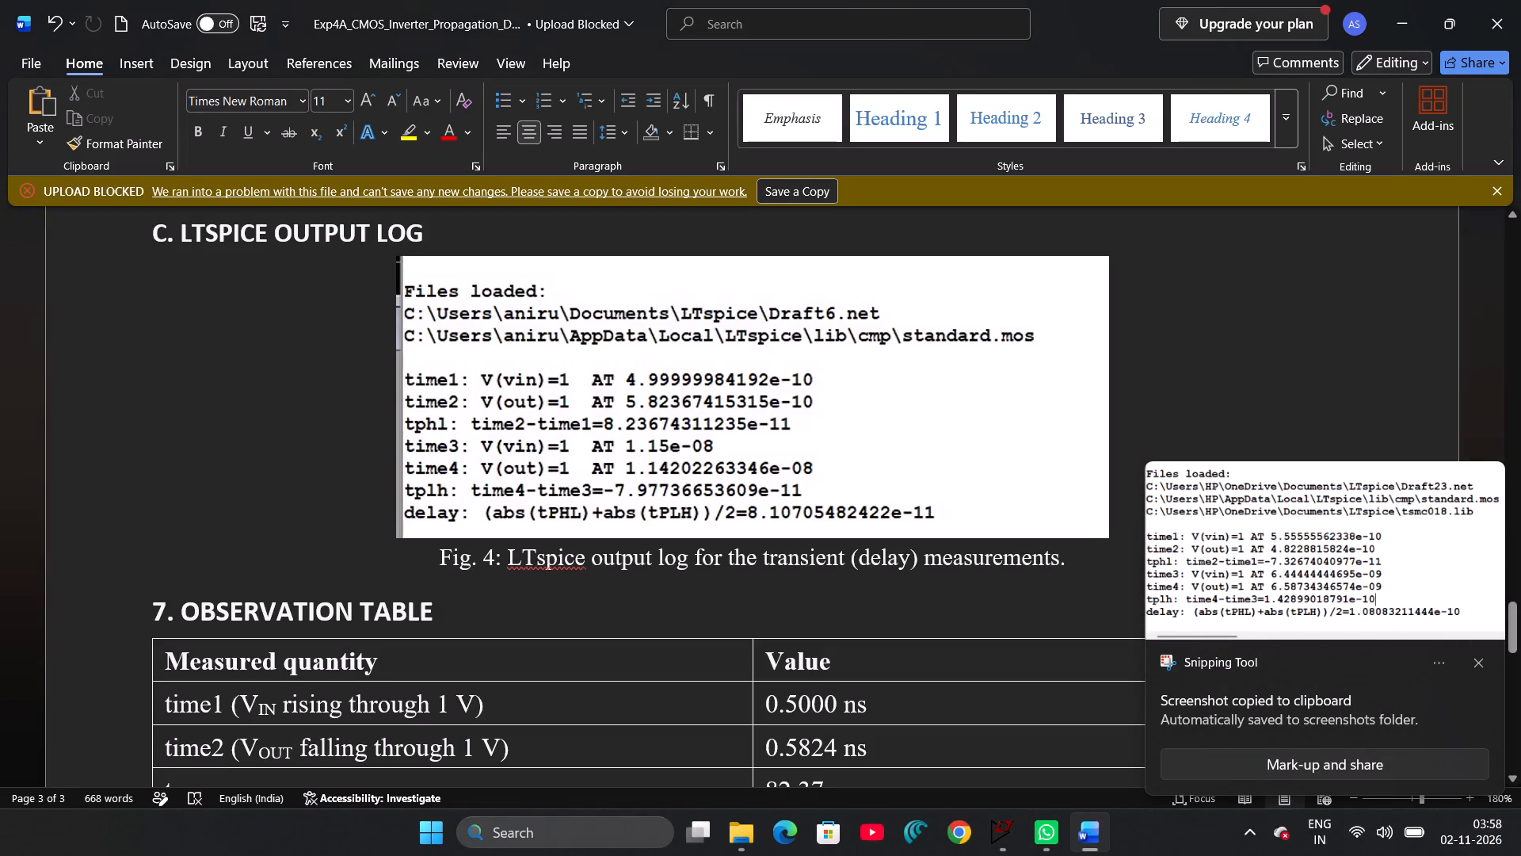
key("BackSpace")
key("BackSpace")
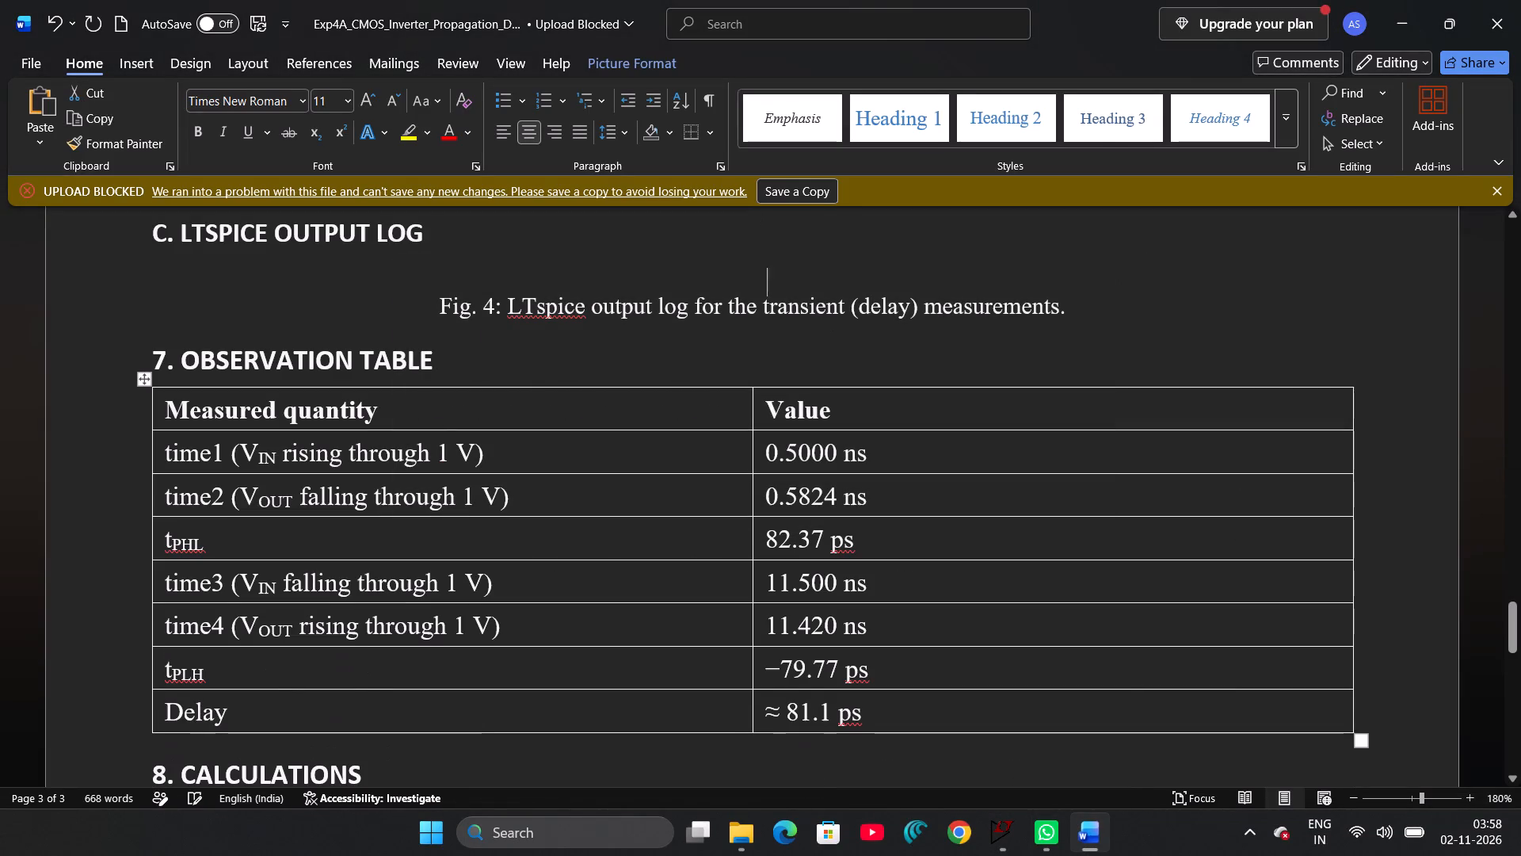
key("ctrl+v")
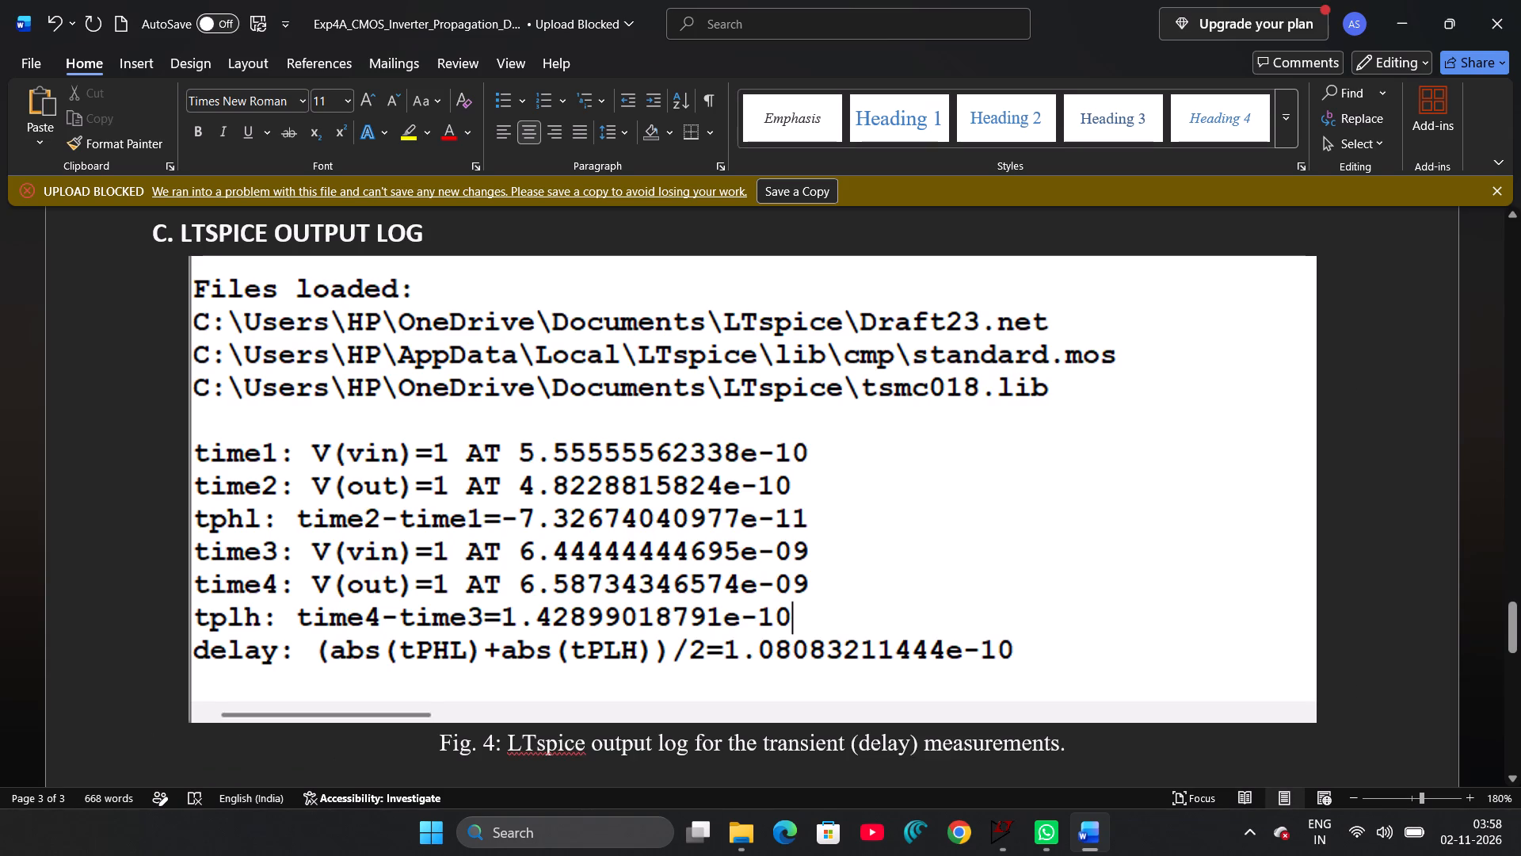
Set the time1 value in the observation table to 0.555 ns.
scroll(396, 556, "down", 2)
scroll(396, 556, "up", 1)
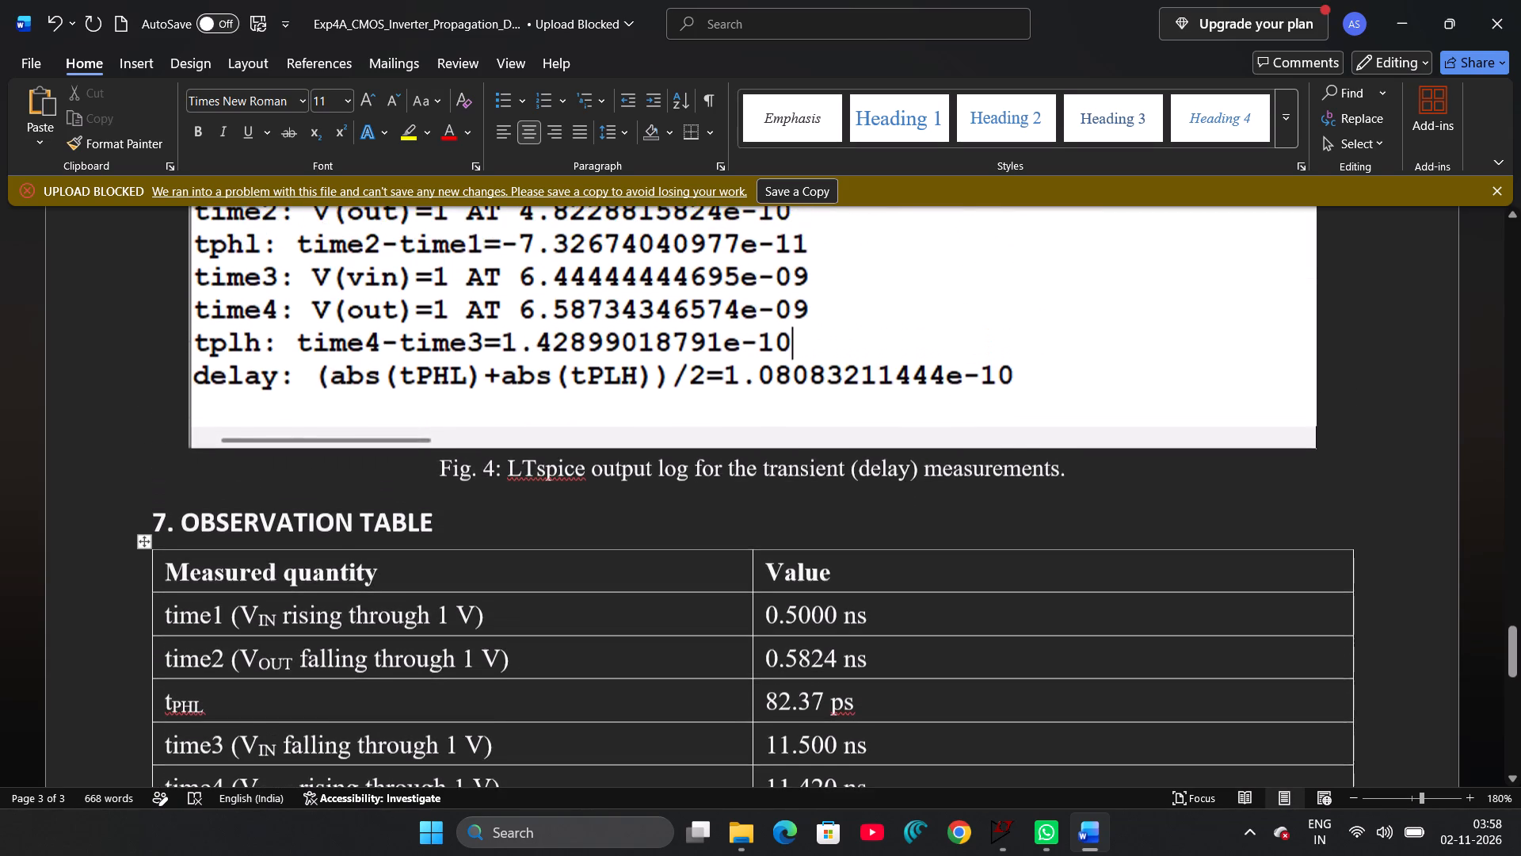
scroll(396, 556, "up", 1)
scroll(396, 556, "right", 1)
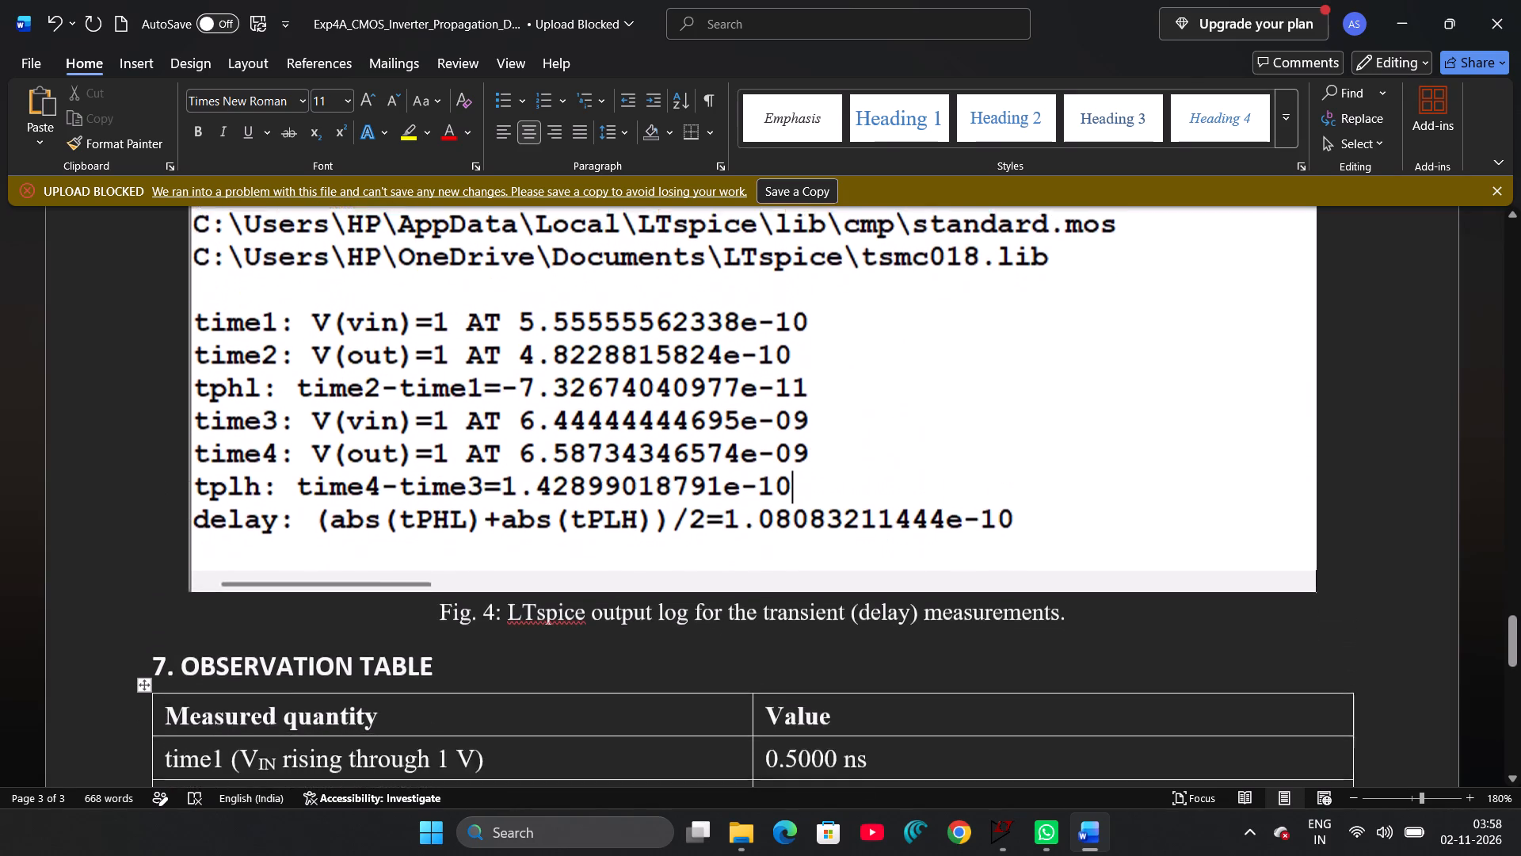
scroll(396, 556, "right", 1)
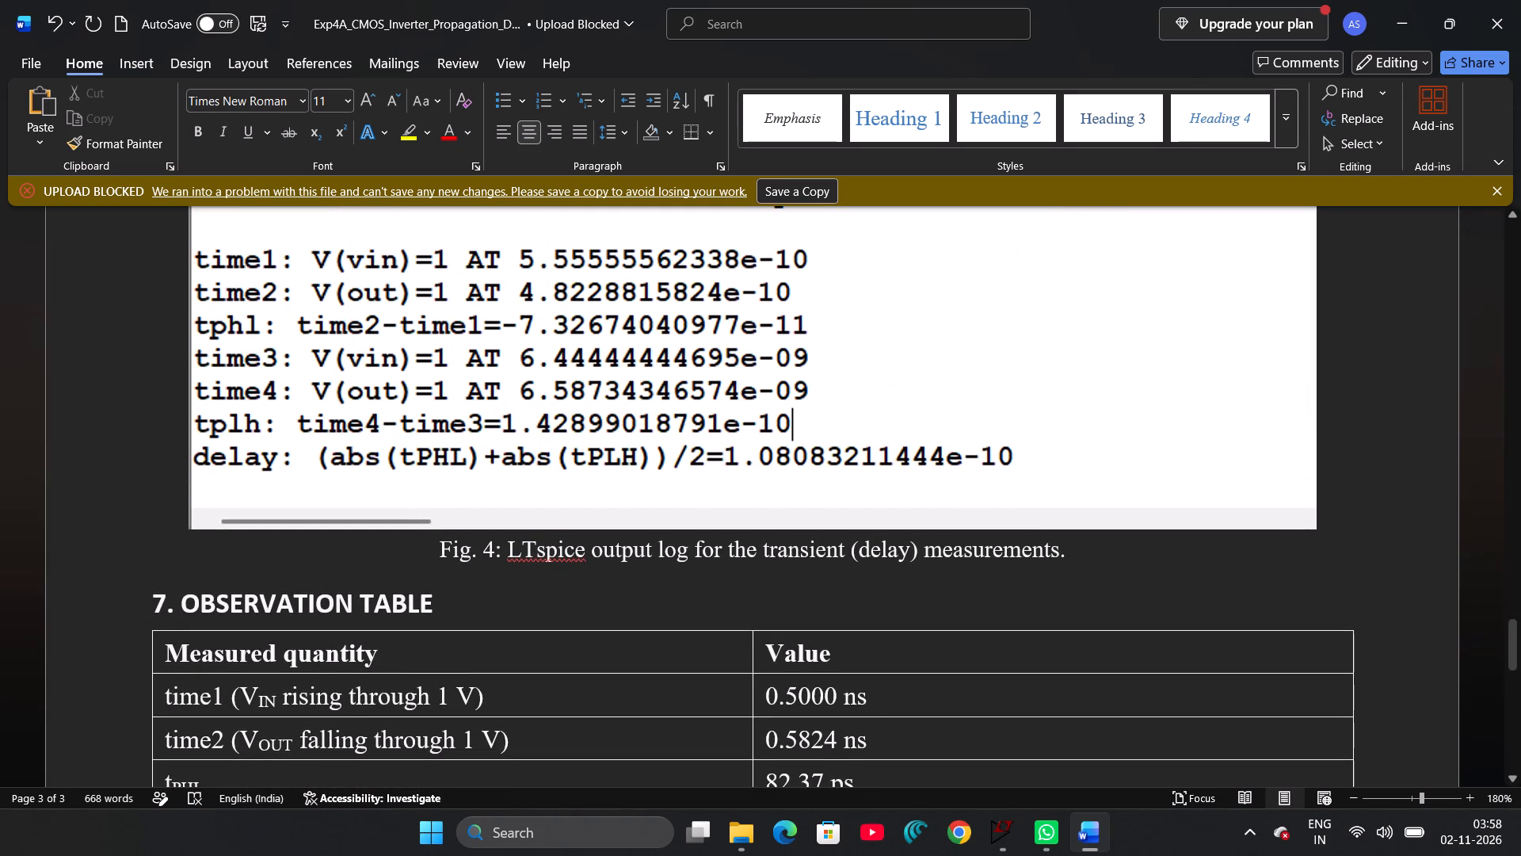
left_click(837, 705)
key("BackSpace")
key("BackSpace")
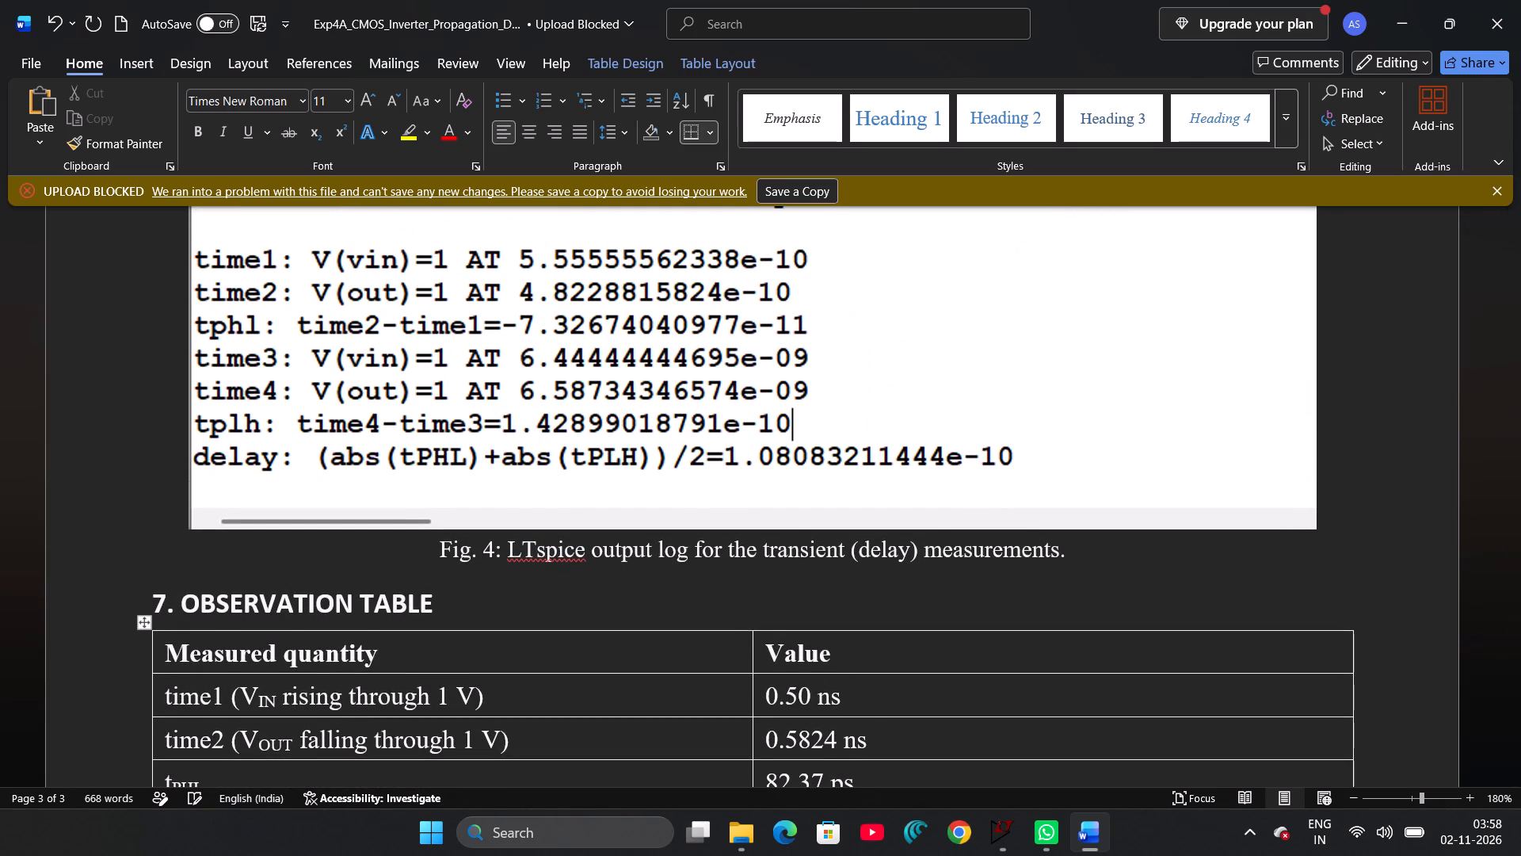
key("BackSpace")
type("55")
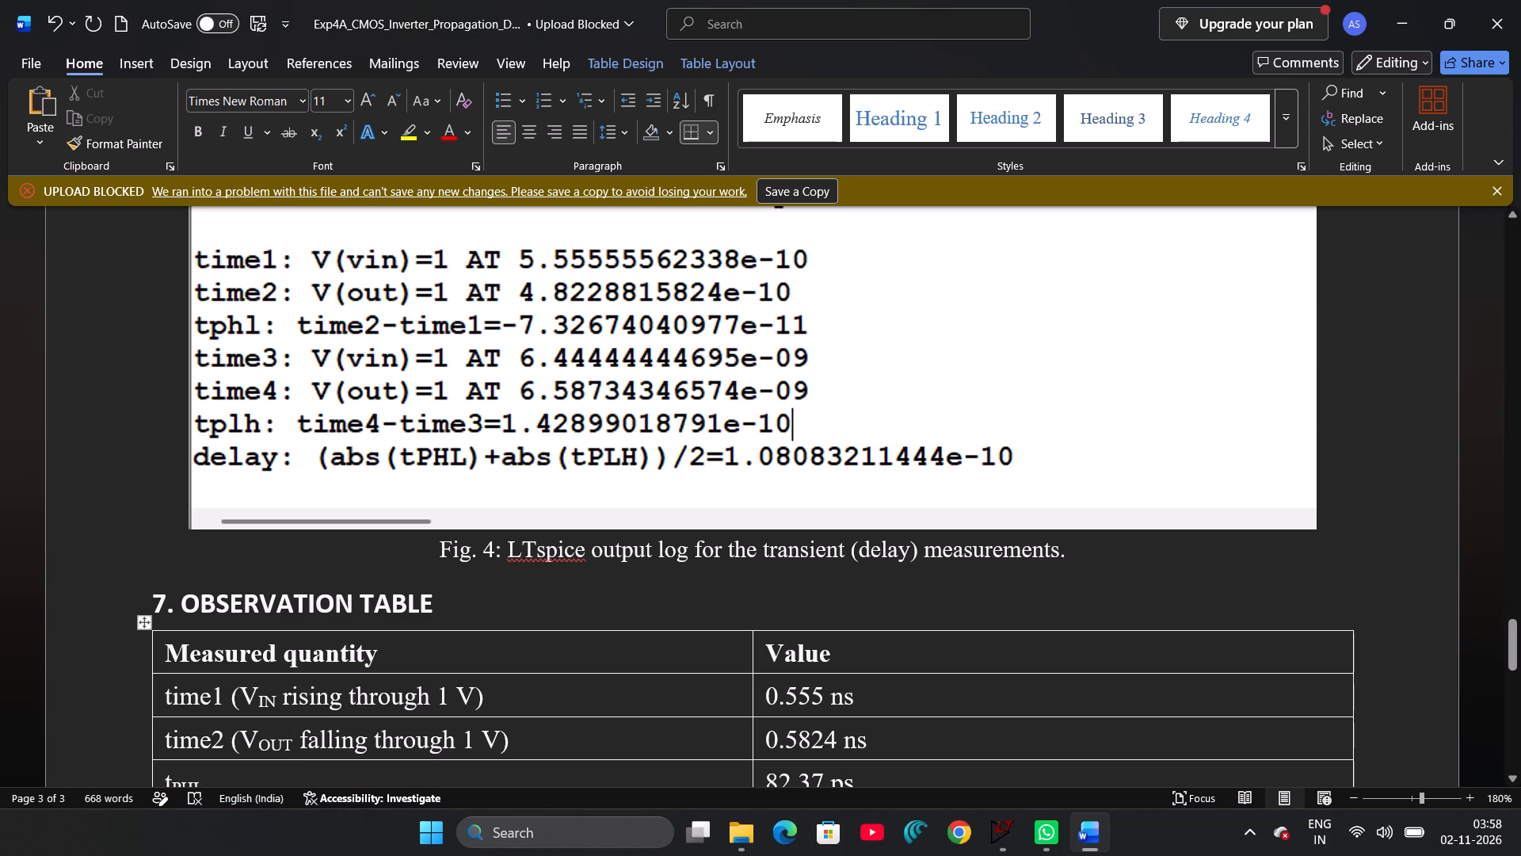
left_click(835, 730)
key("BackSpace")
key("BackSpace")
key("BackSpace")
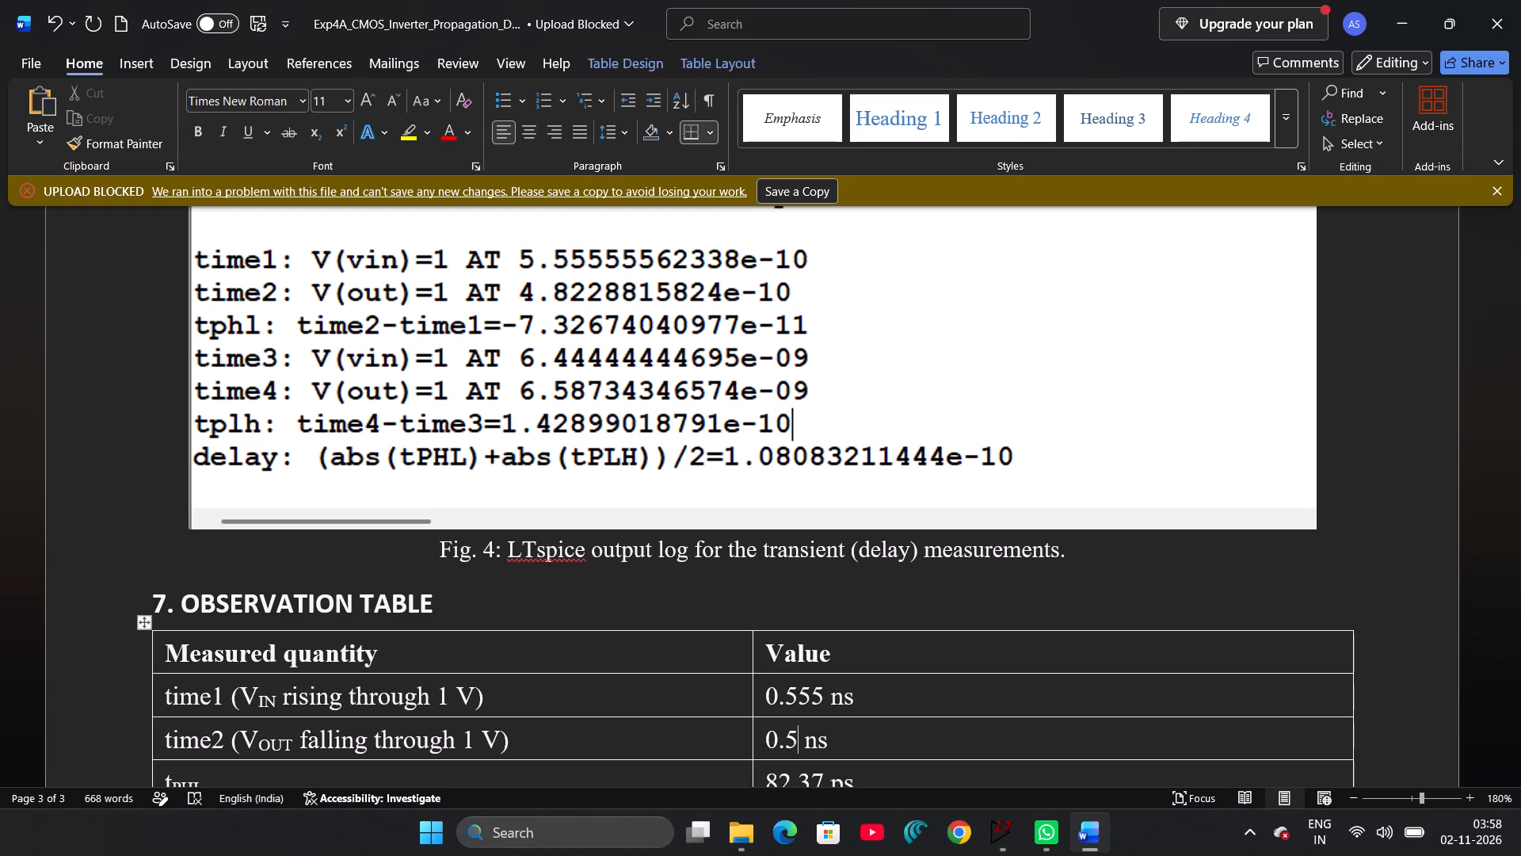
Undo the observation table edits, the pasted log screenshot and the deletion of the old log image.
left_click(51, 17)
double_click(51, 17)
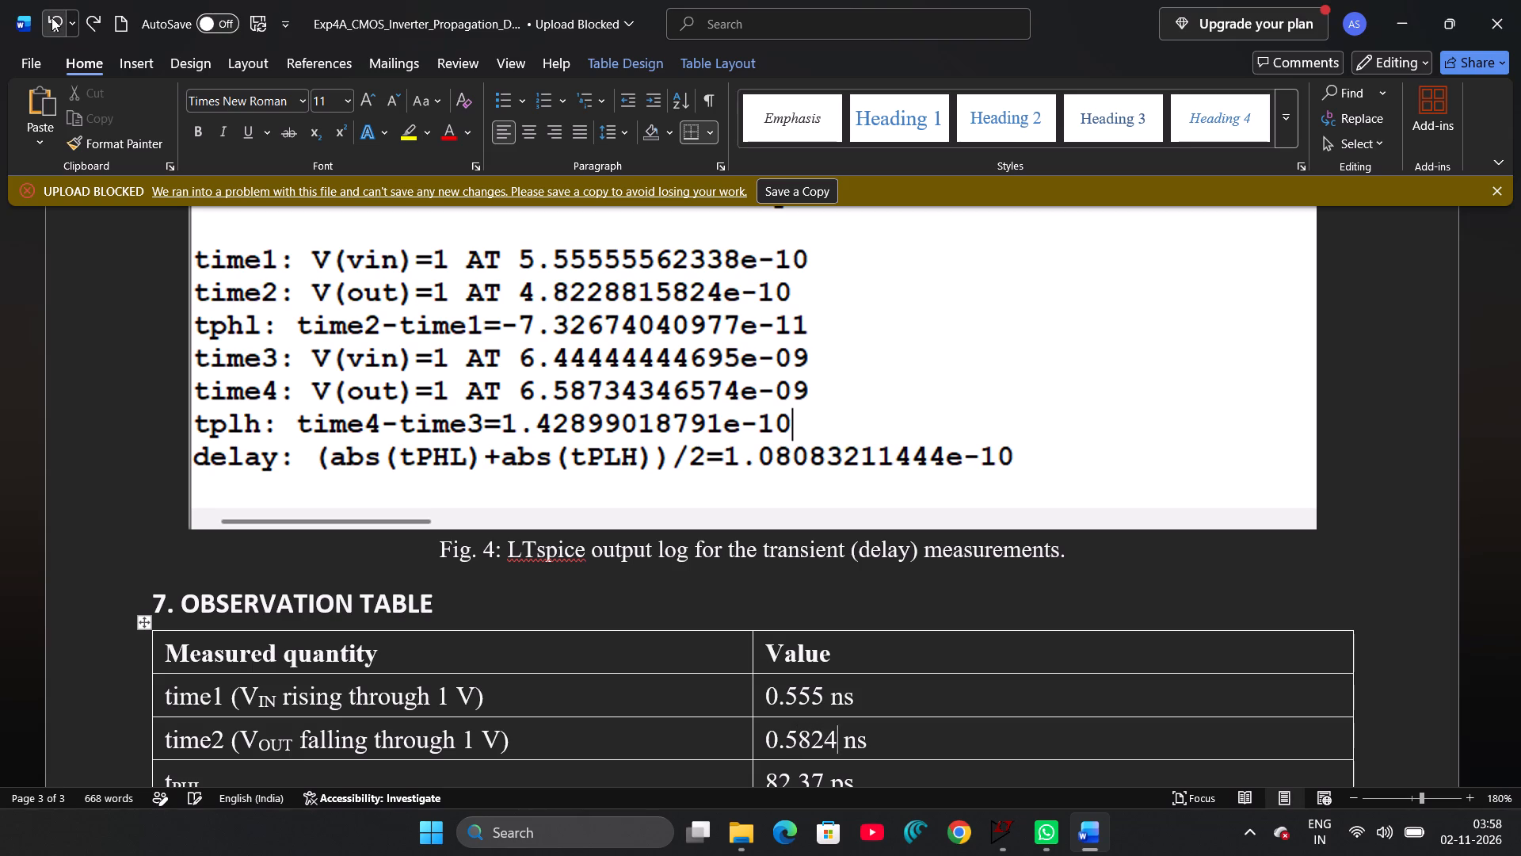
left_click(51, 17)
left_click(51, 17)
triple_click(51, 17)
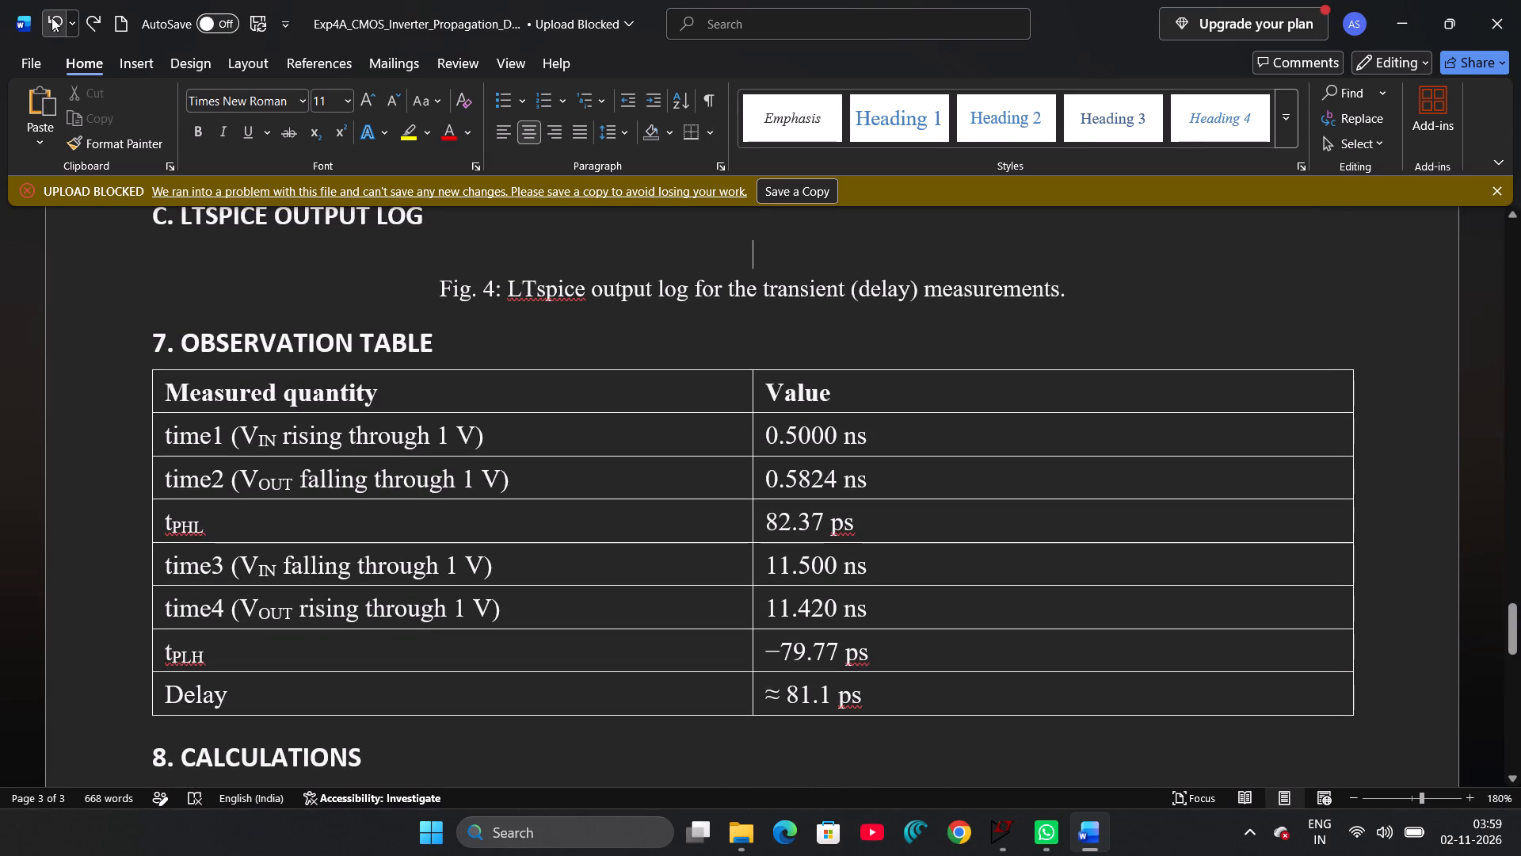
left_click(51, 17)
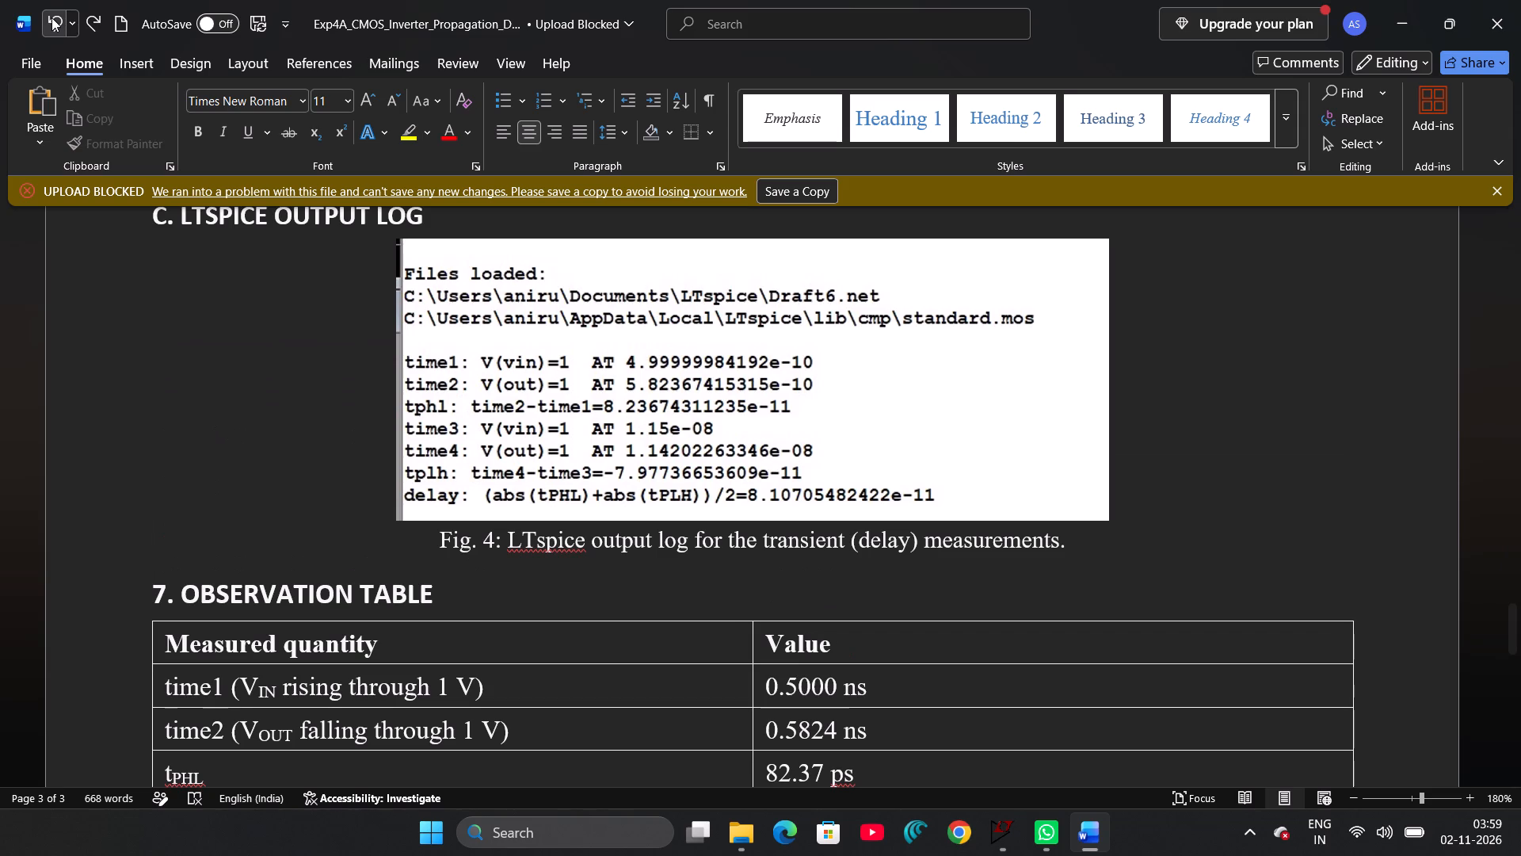
Paste the copied Draft23 log screenshot after the existing output log image, above the Fig. 4 caption.
scroll(51, 17, "down", 1)
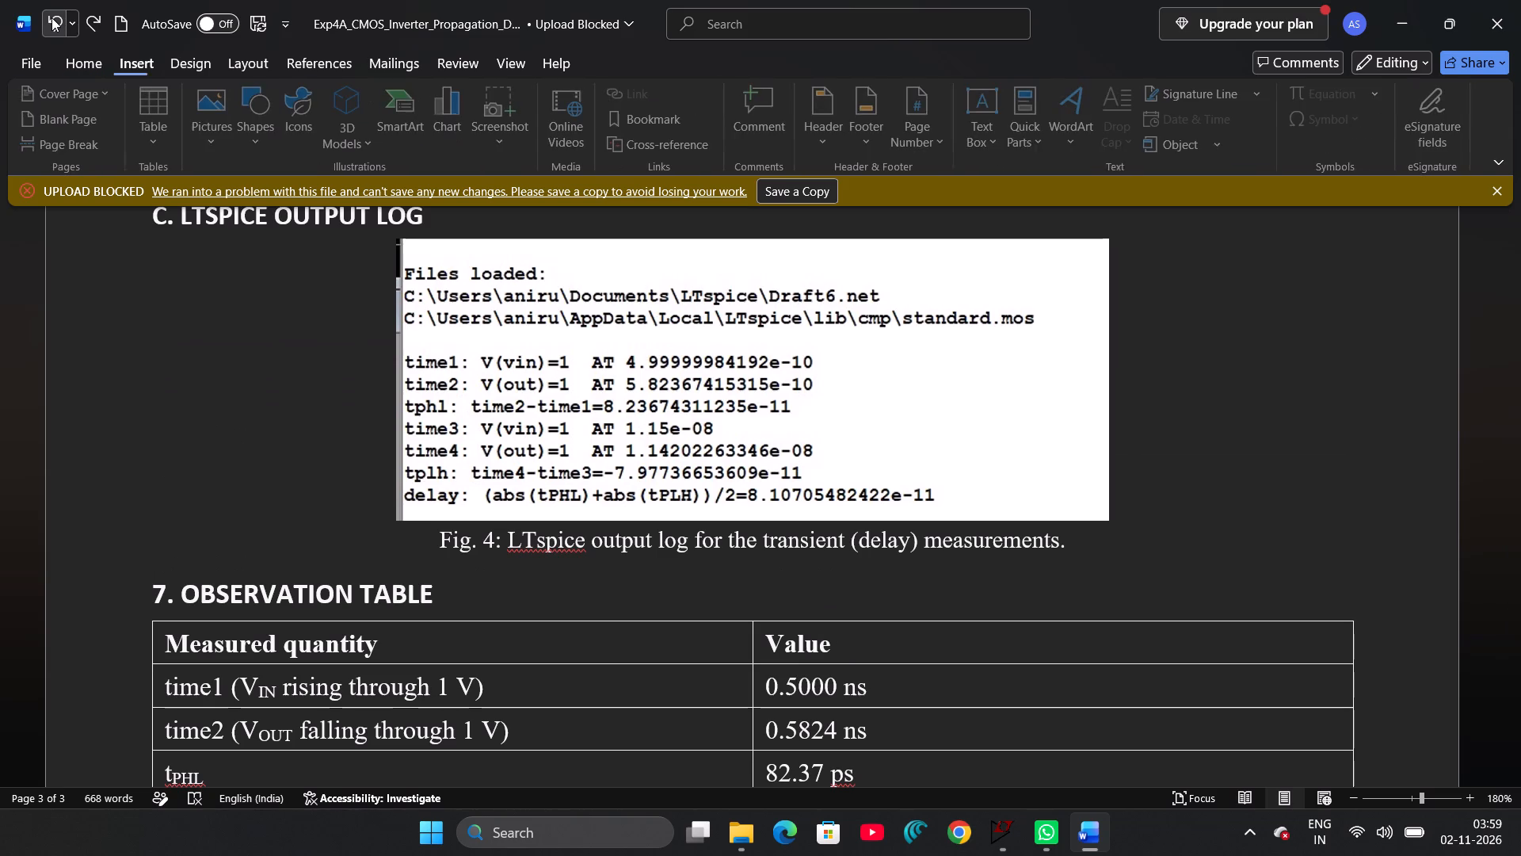
scroll(51, 17, "down", 1)
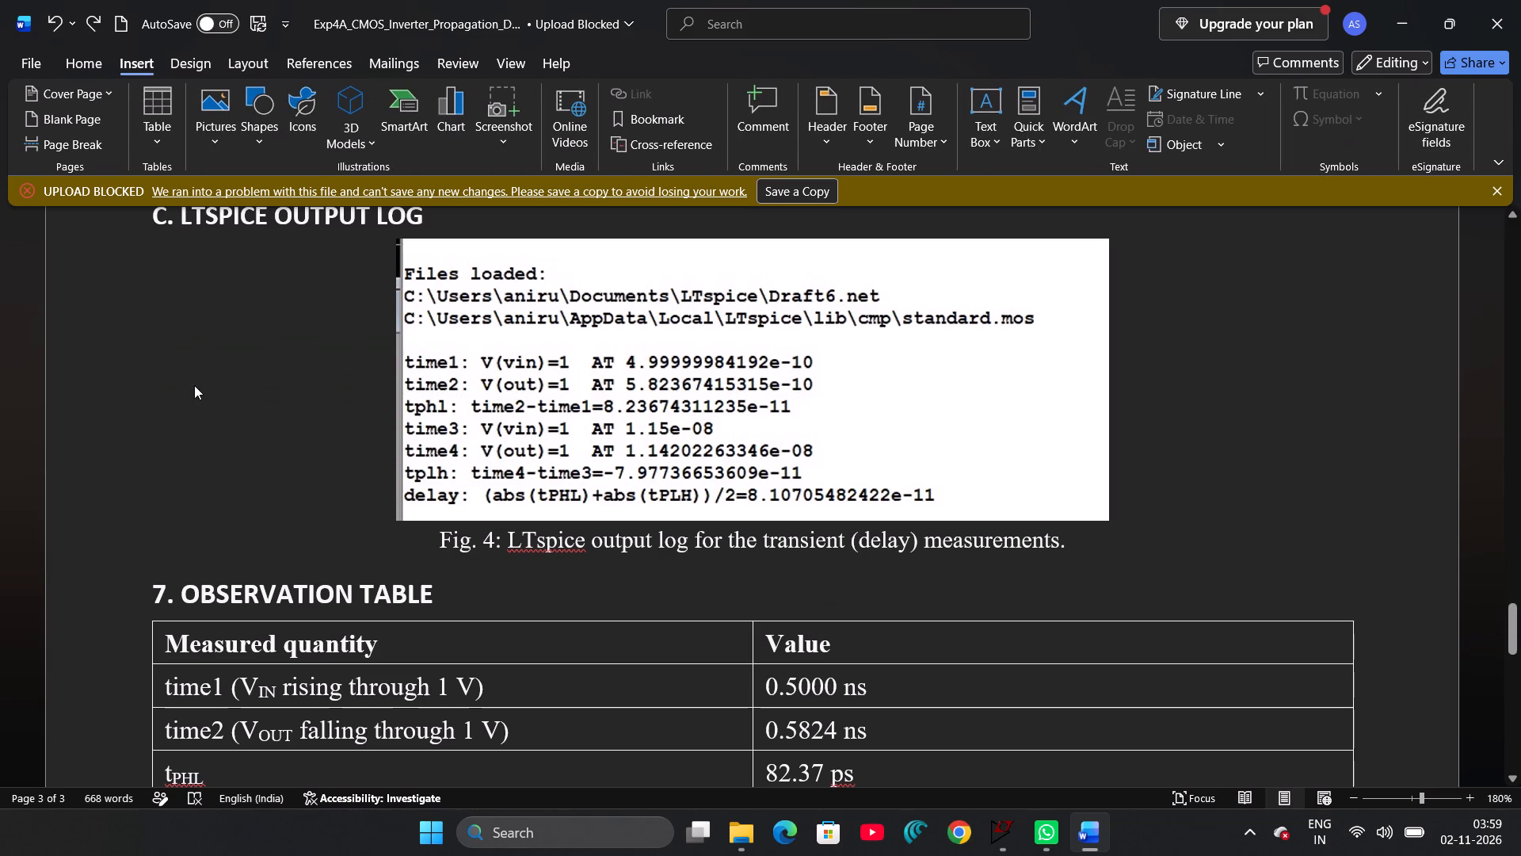
scroll(194, 385, "down", 1)
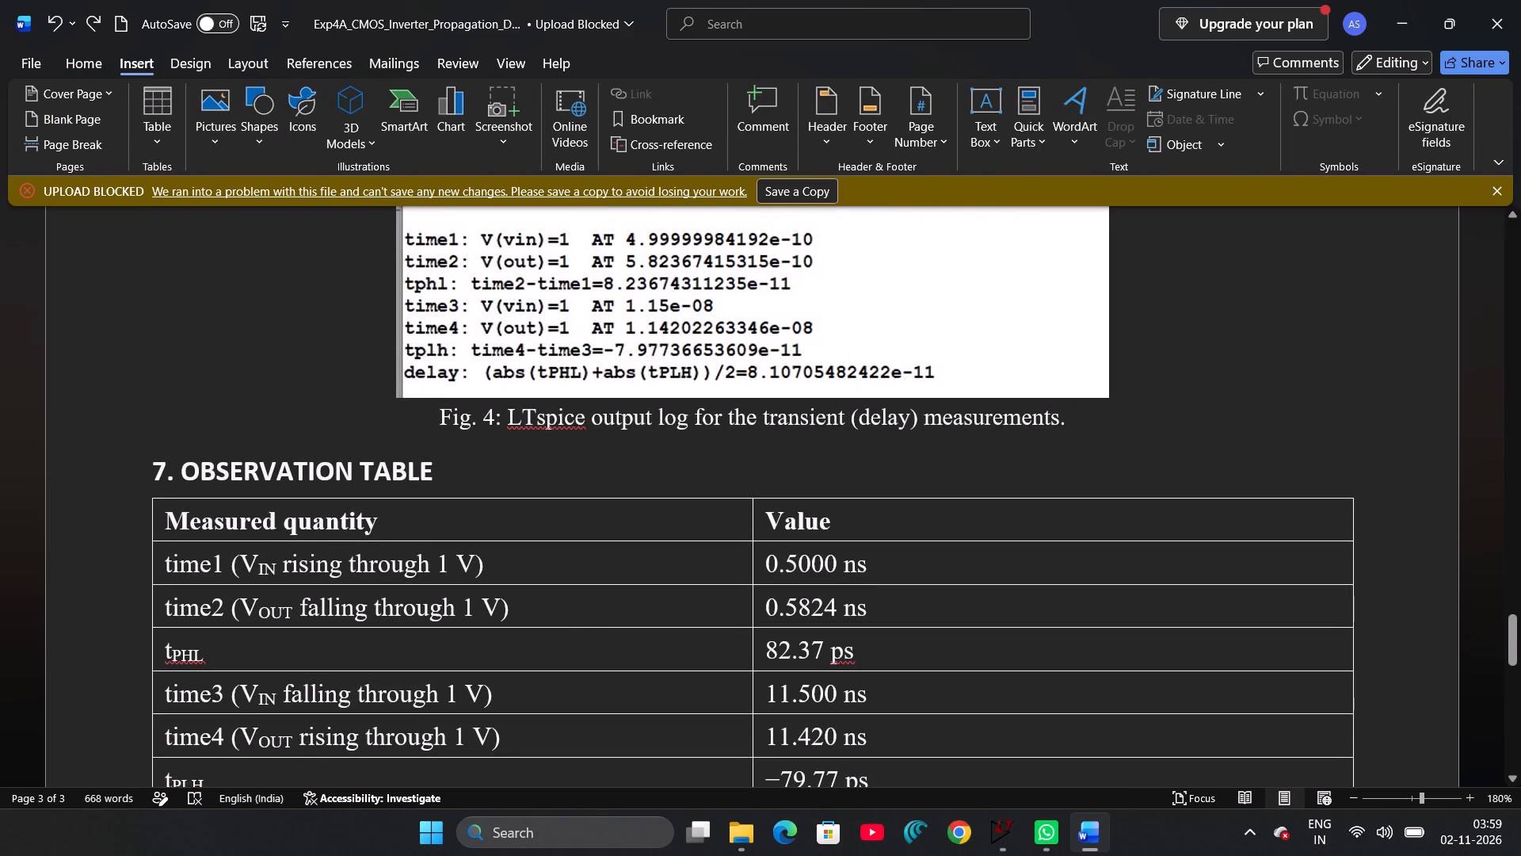
left_click(1138, 387)
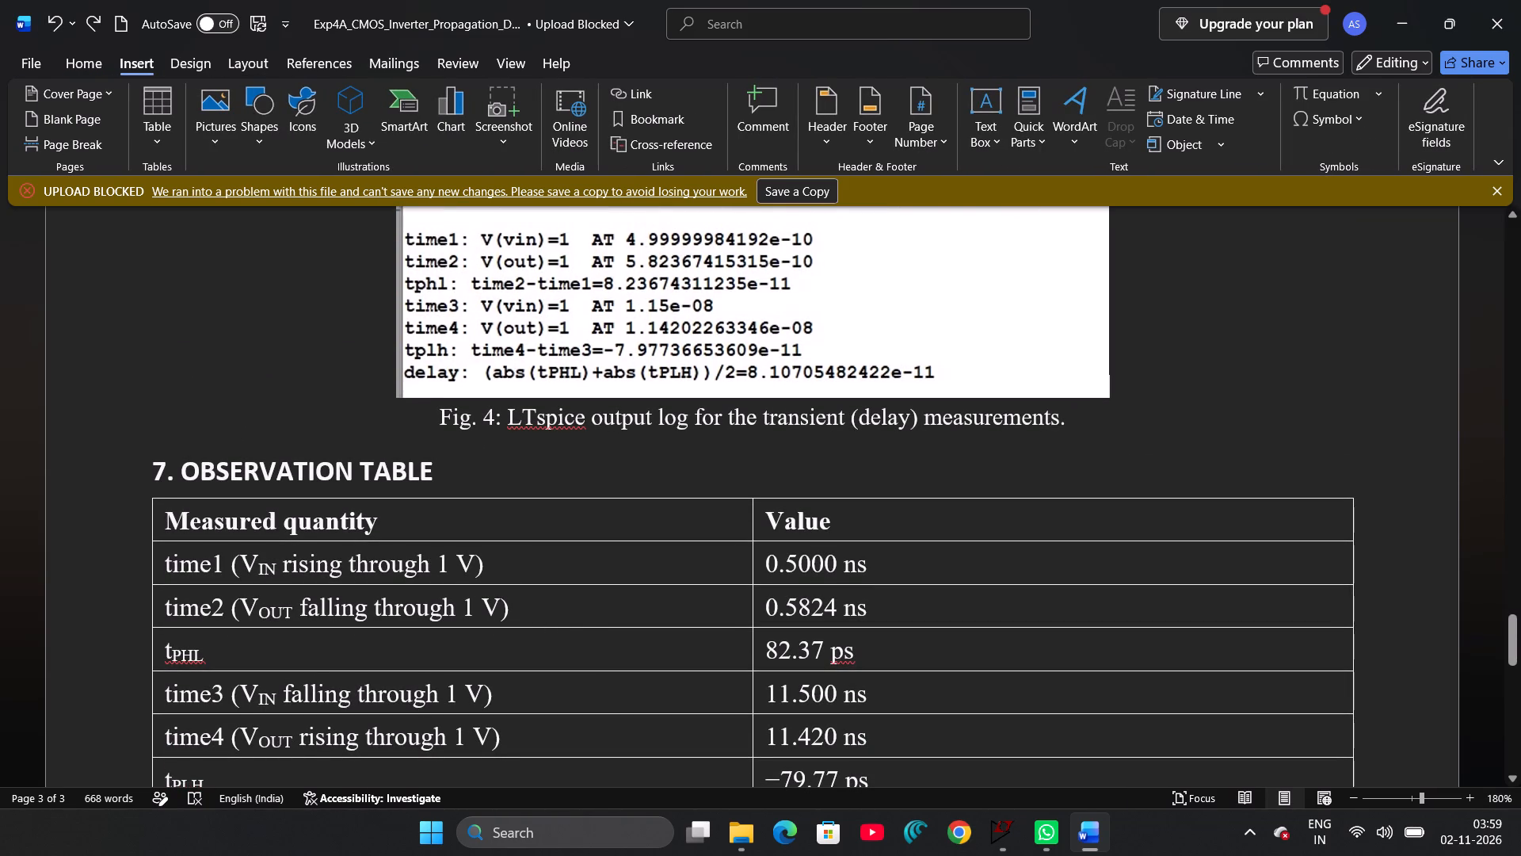
key("ctrl+v")
Set the time1 value in the observation table to 0.555 ns.
scroll(1128, 387, "down", 1)
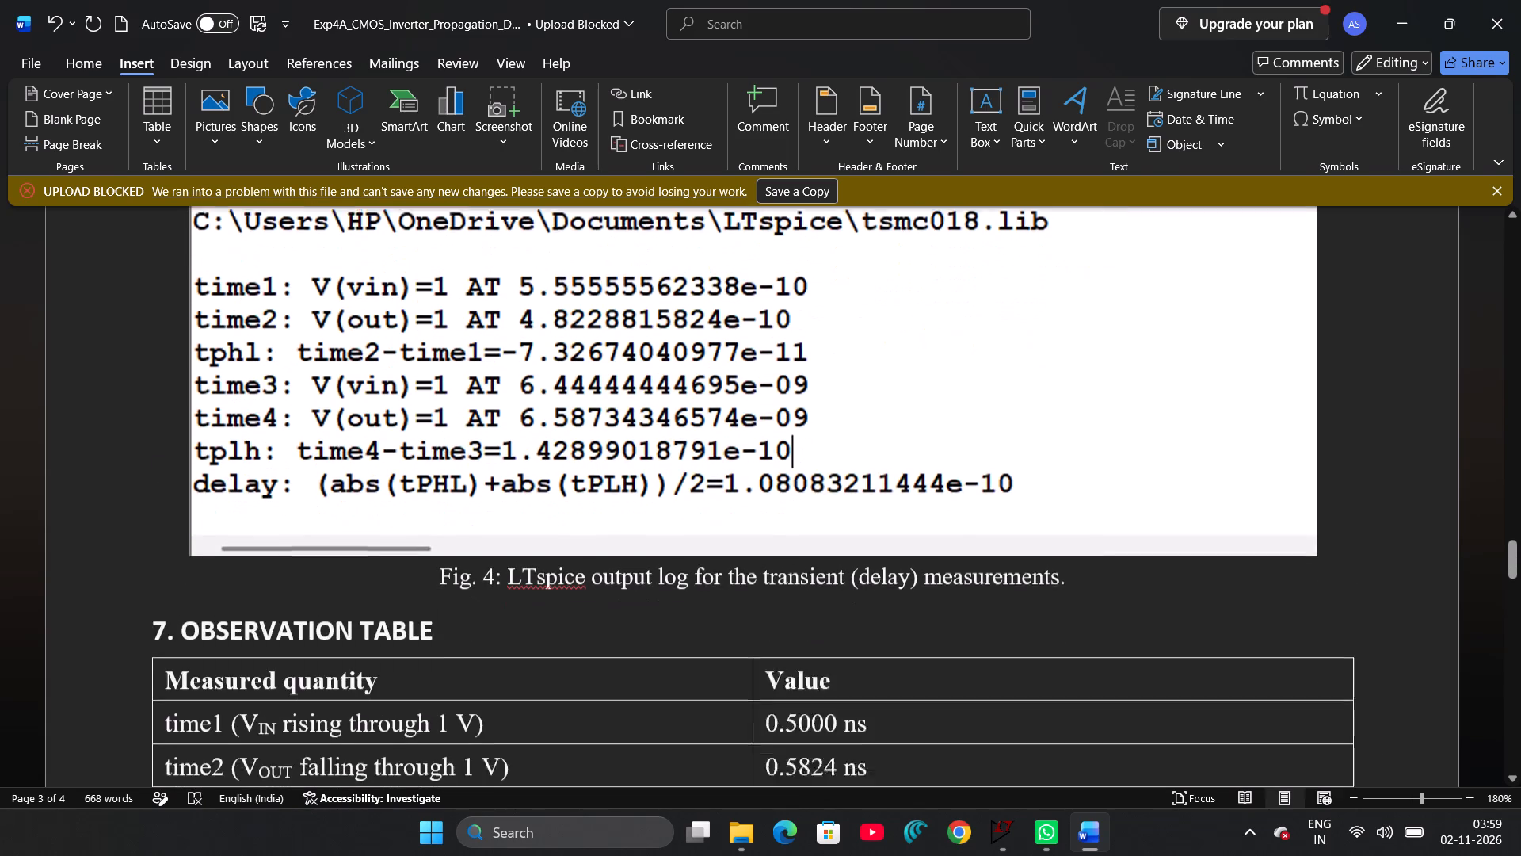
scroll(1128, 387, "down", 1)
scroll(1128, 387, "down", 5, "ctrl")
scroll(1128, 387, "up", 1, "ctrl")
scroll(1128, 387, "up", 2)
scroll(1128, 387, "down", 1, "ctrl")
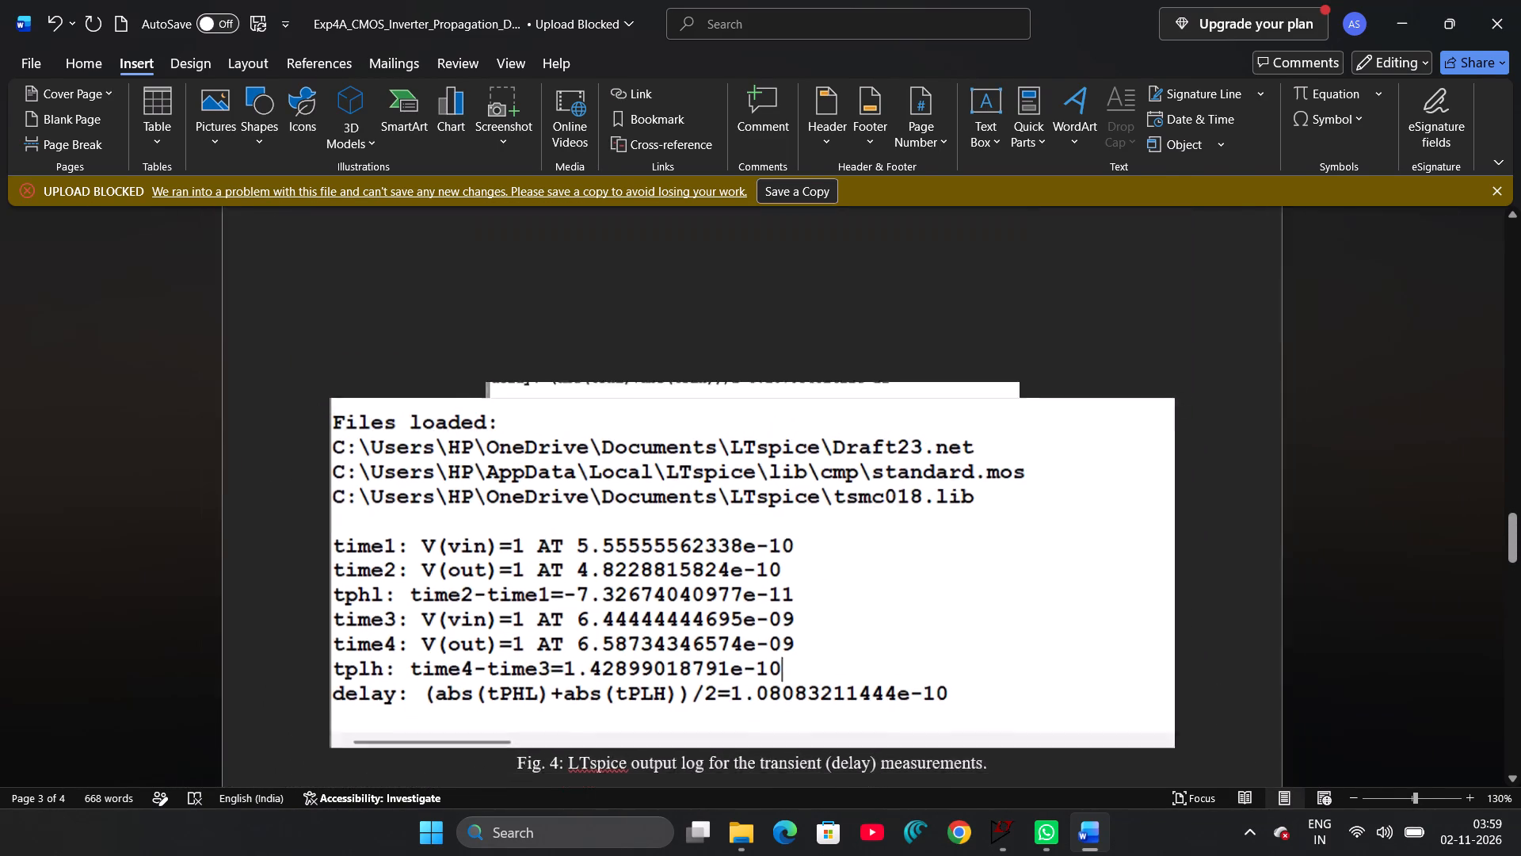
scroll(1128, 387, "down", 3, "ctrl")
scroll(1128, 387, "down", 1)
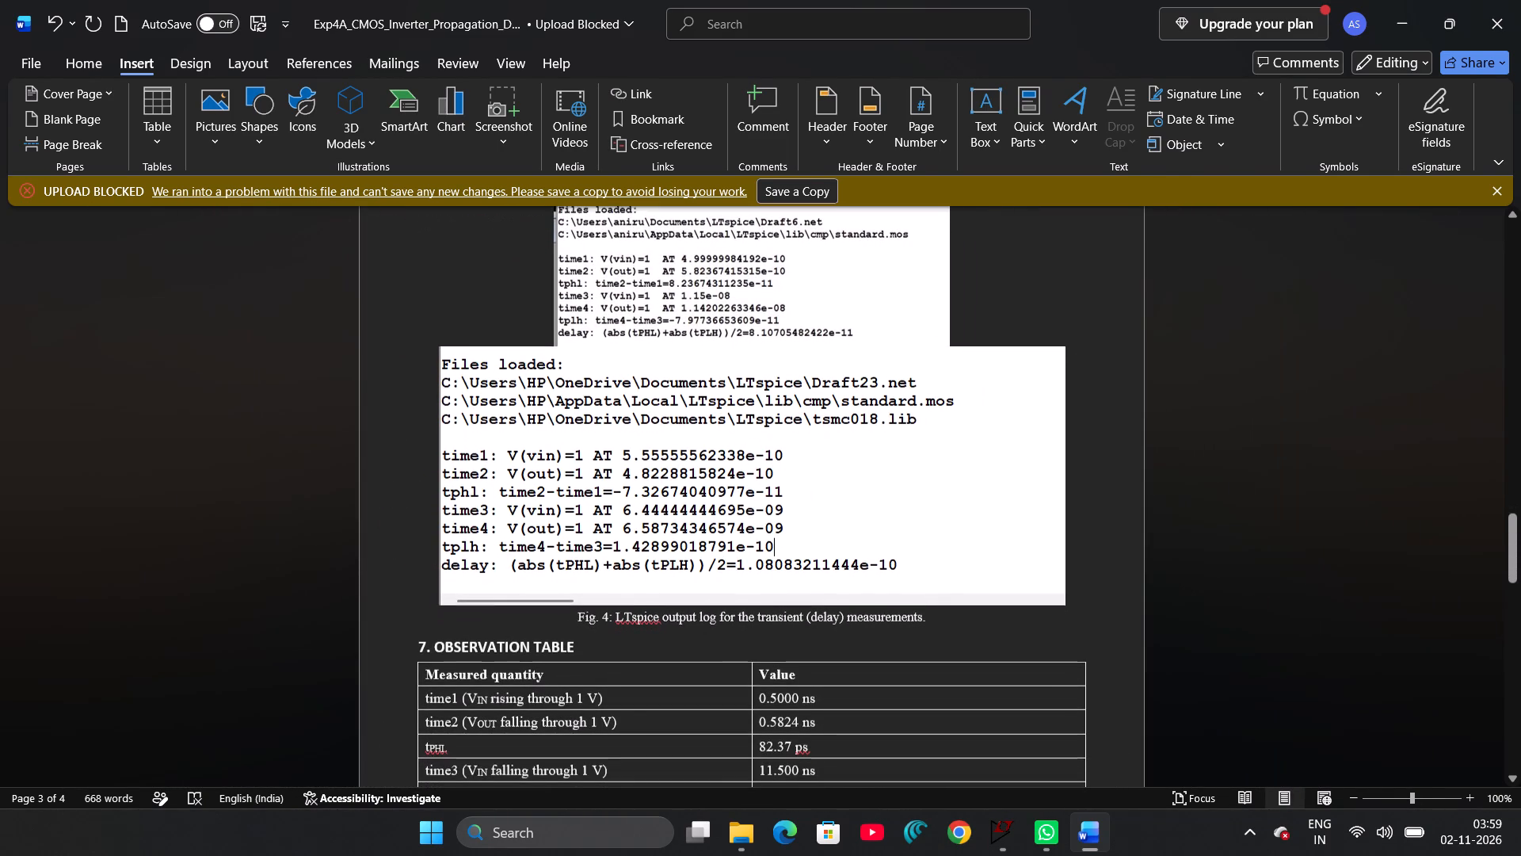
left_click(799, 694)
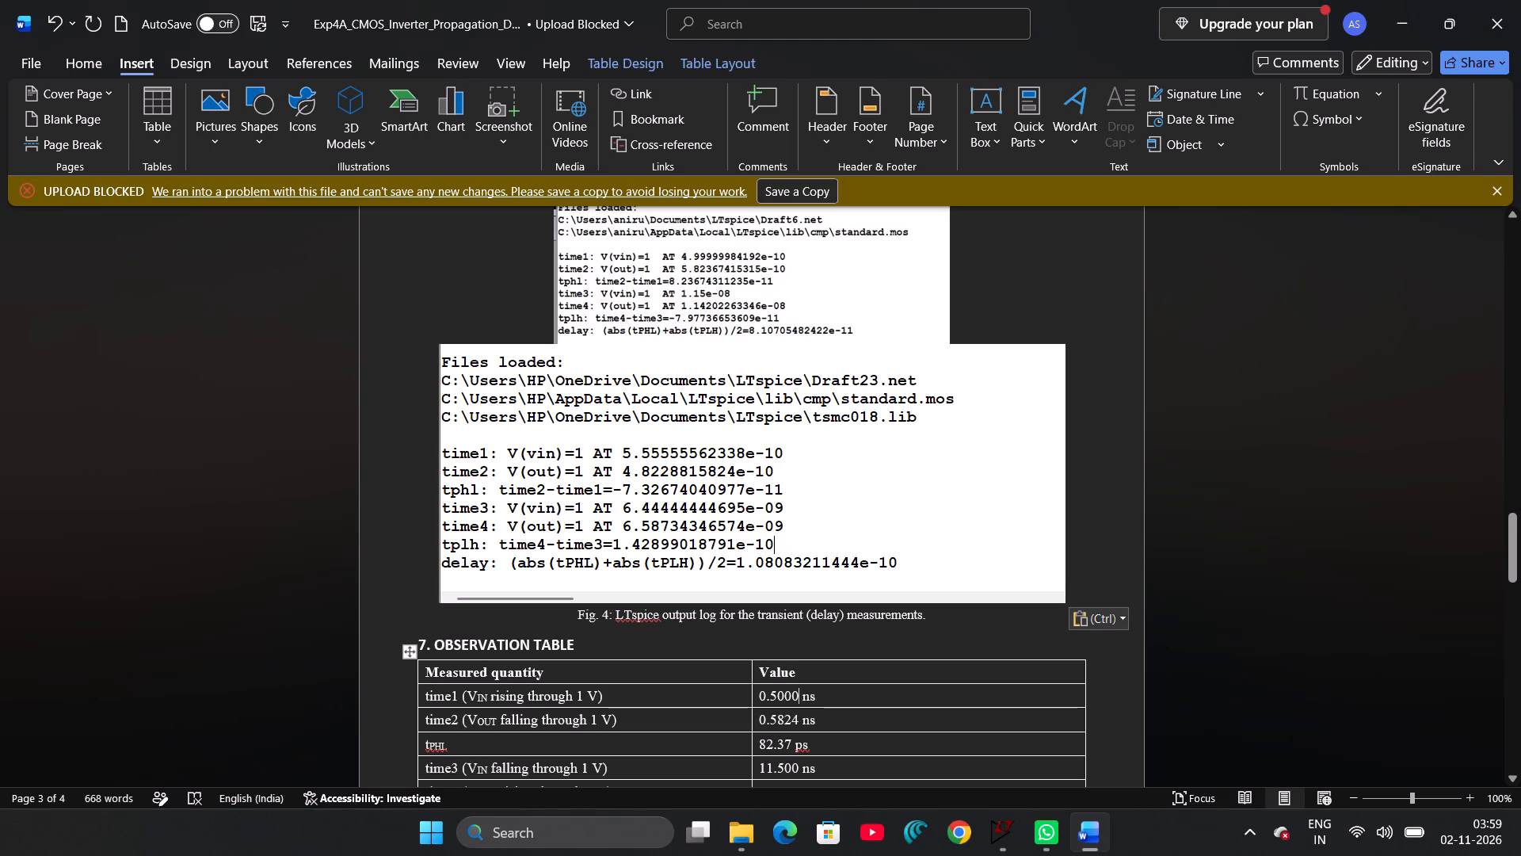
key("BackSpace")
key("BackSpace")
key("BackSpace")
type("55")
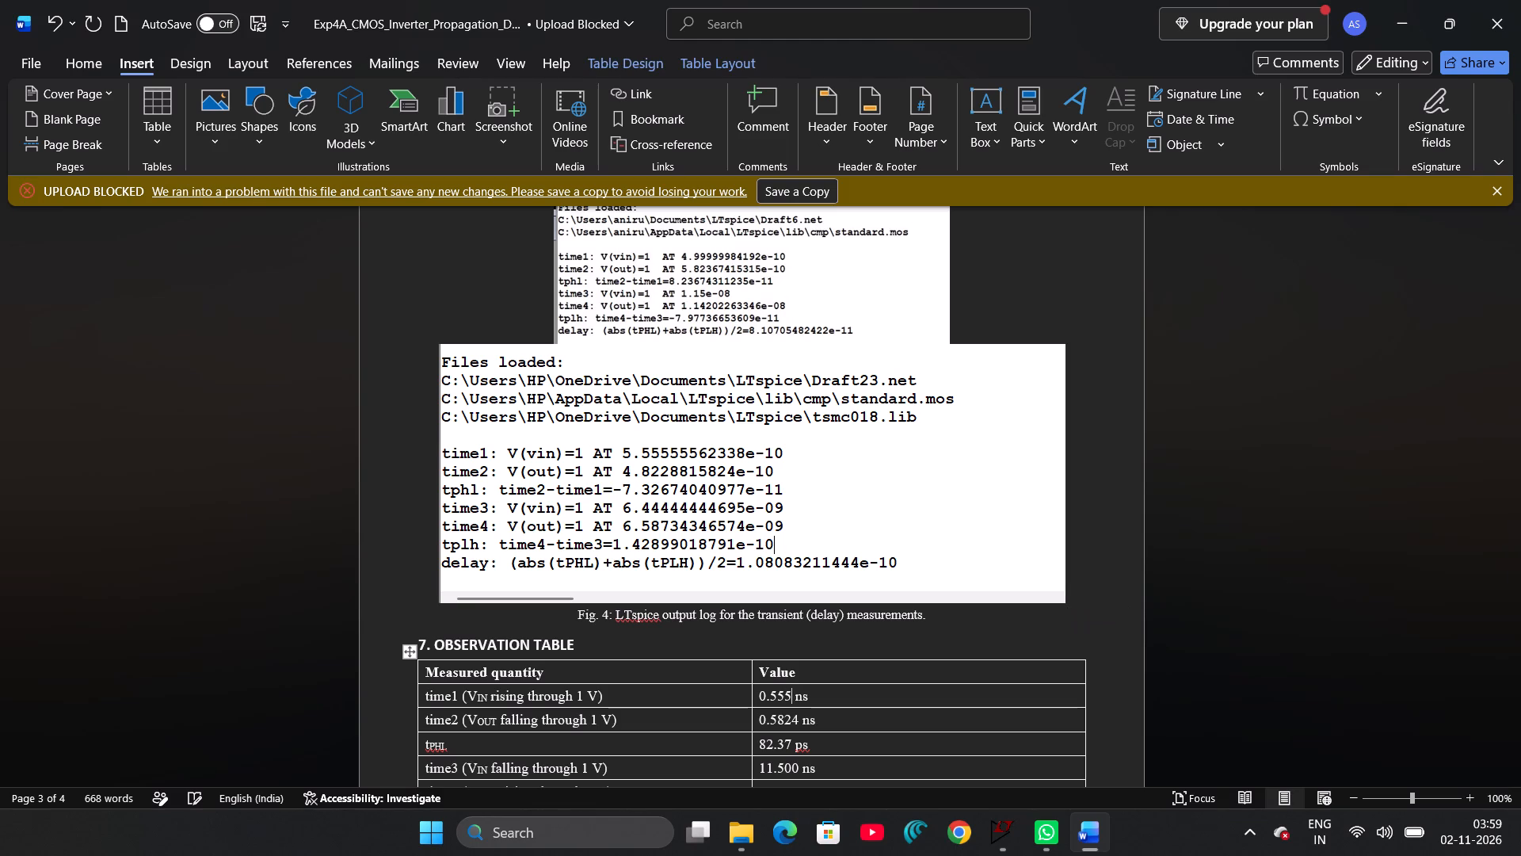
Set the time2 value in the observation table to 0.4822 ns.
left_click(799, 726)
key("BackSpace")
key("BackSpace")
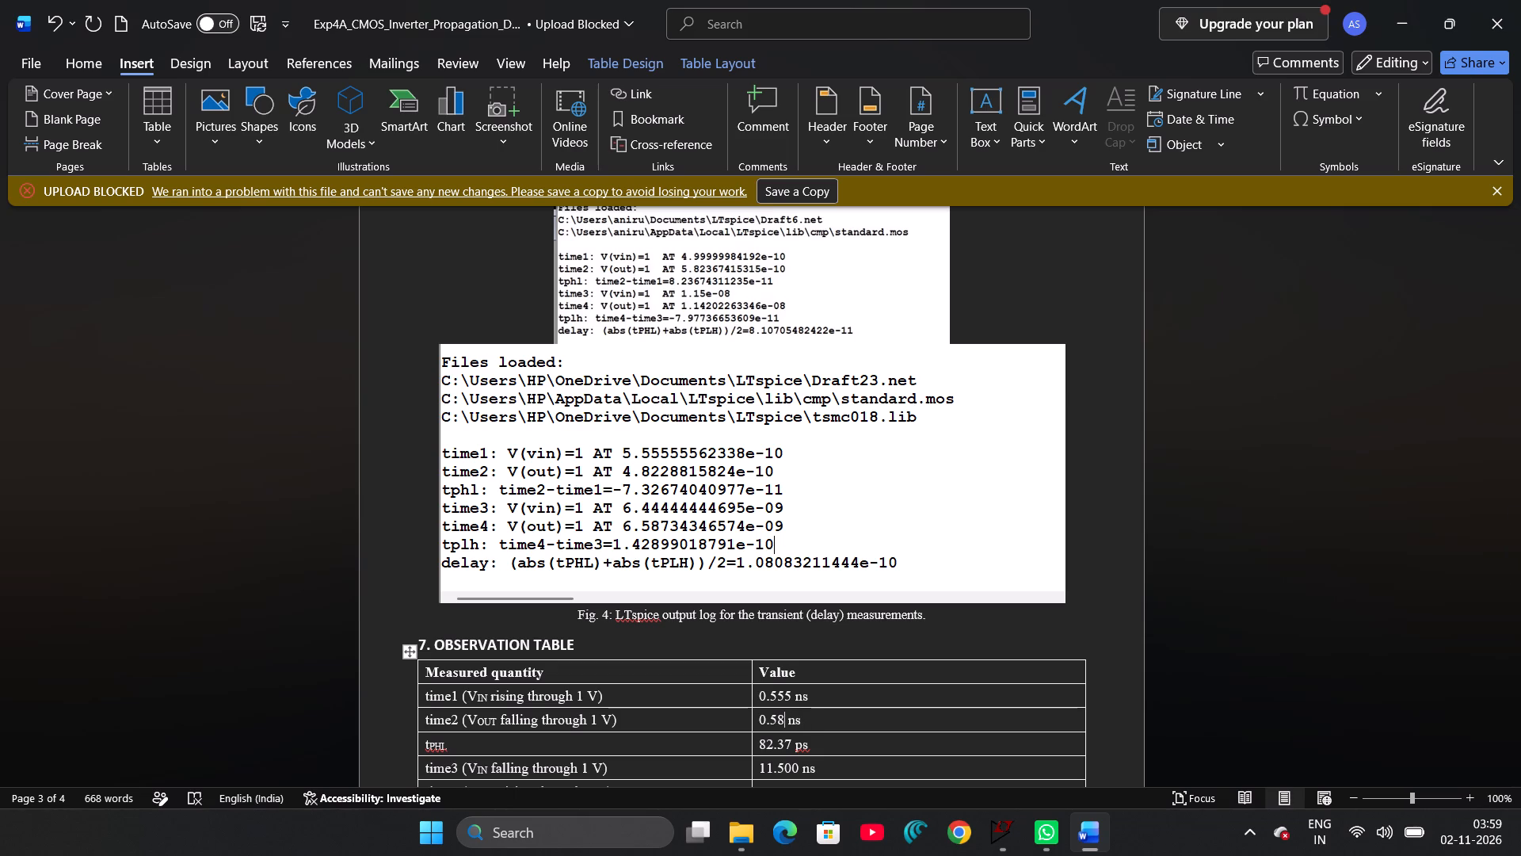
key("BackSpace")
key("BackSpace")
key("4")
type("822")
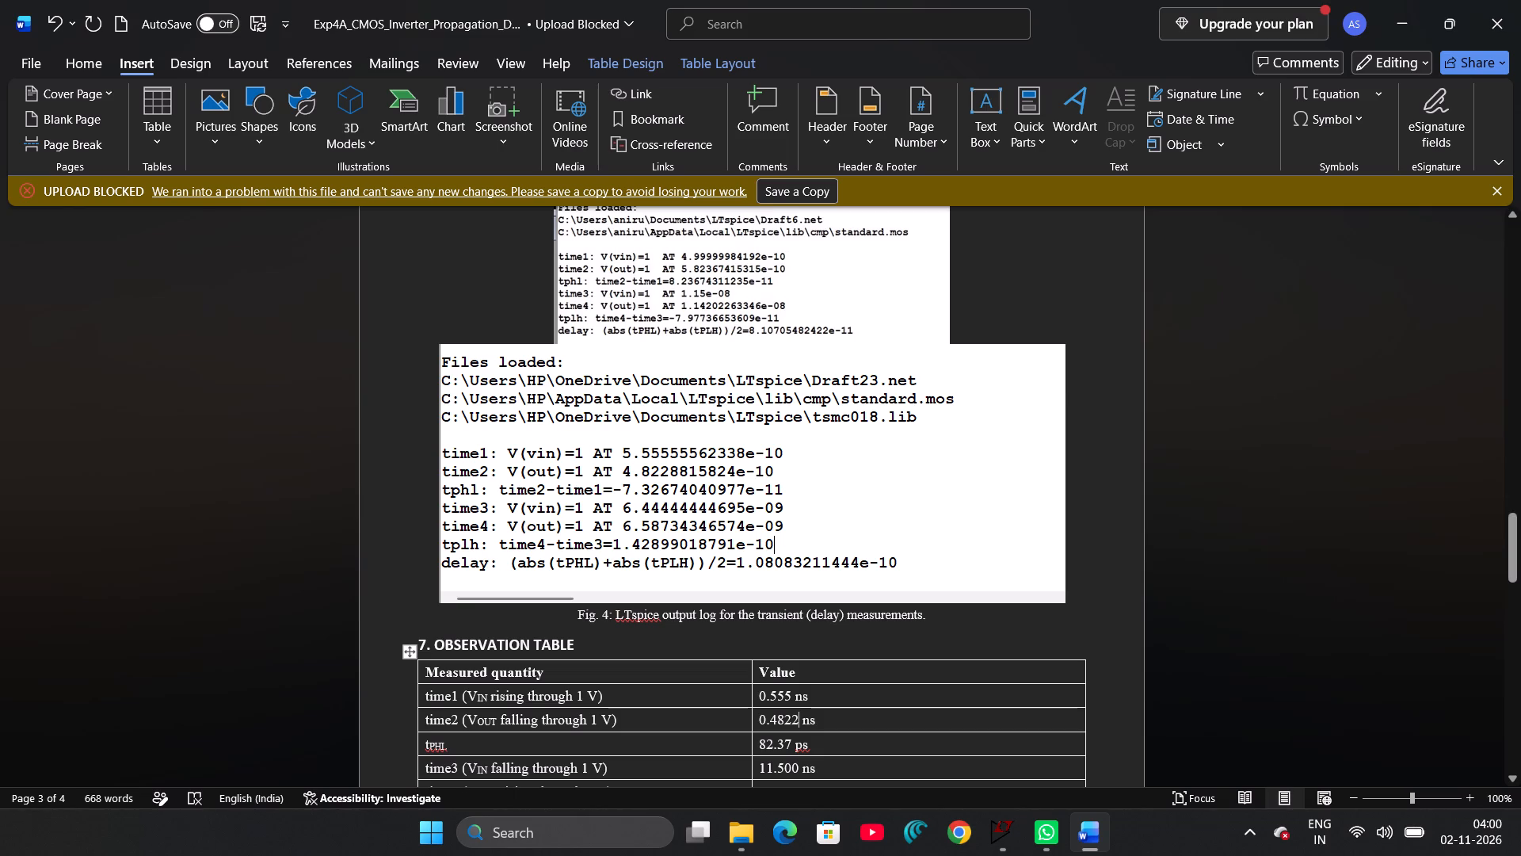
Set the tPHL value in the observation table to 73.26 ps.
left_click(793, 745)
key("Left")
key("Left")
key("Left")
key("BackSpace")
key("BackSpace")
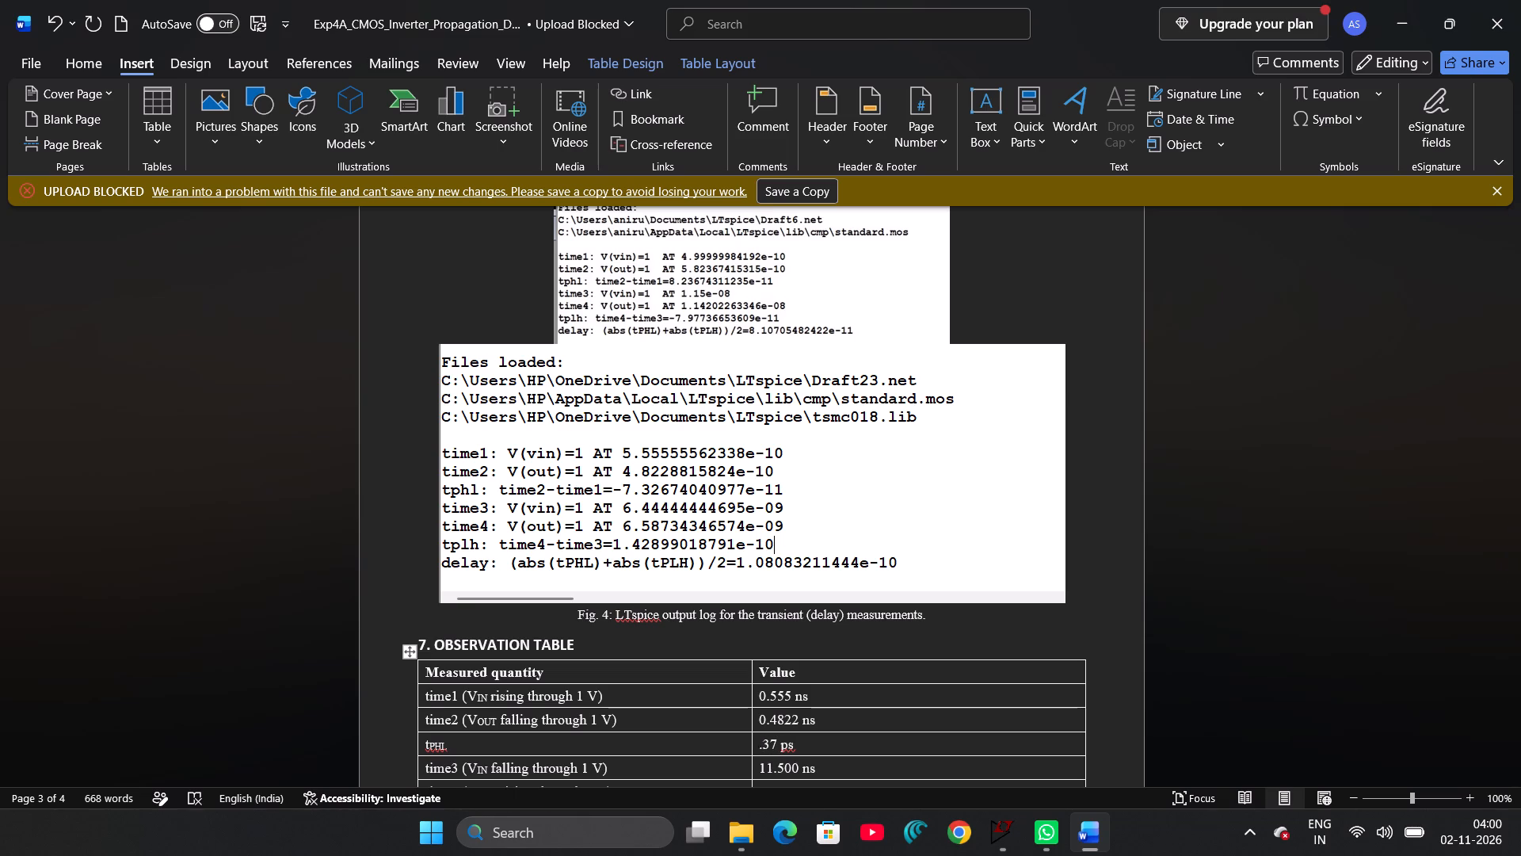
type("73")
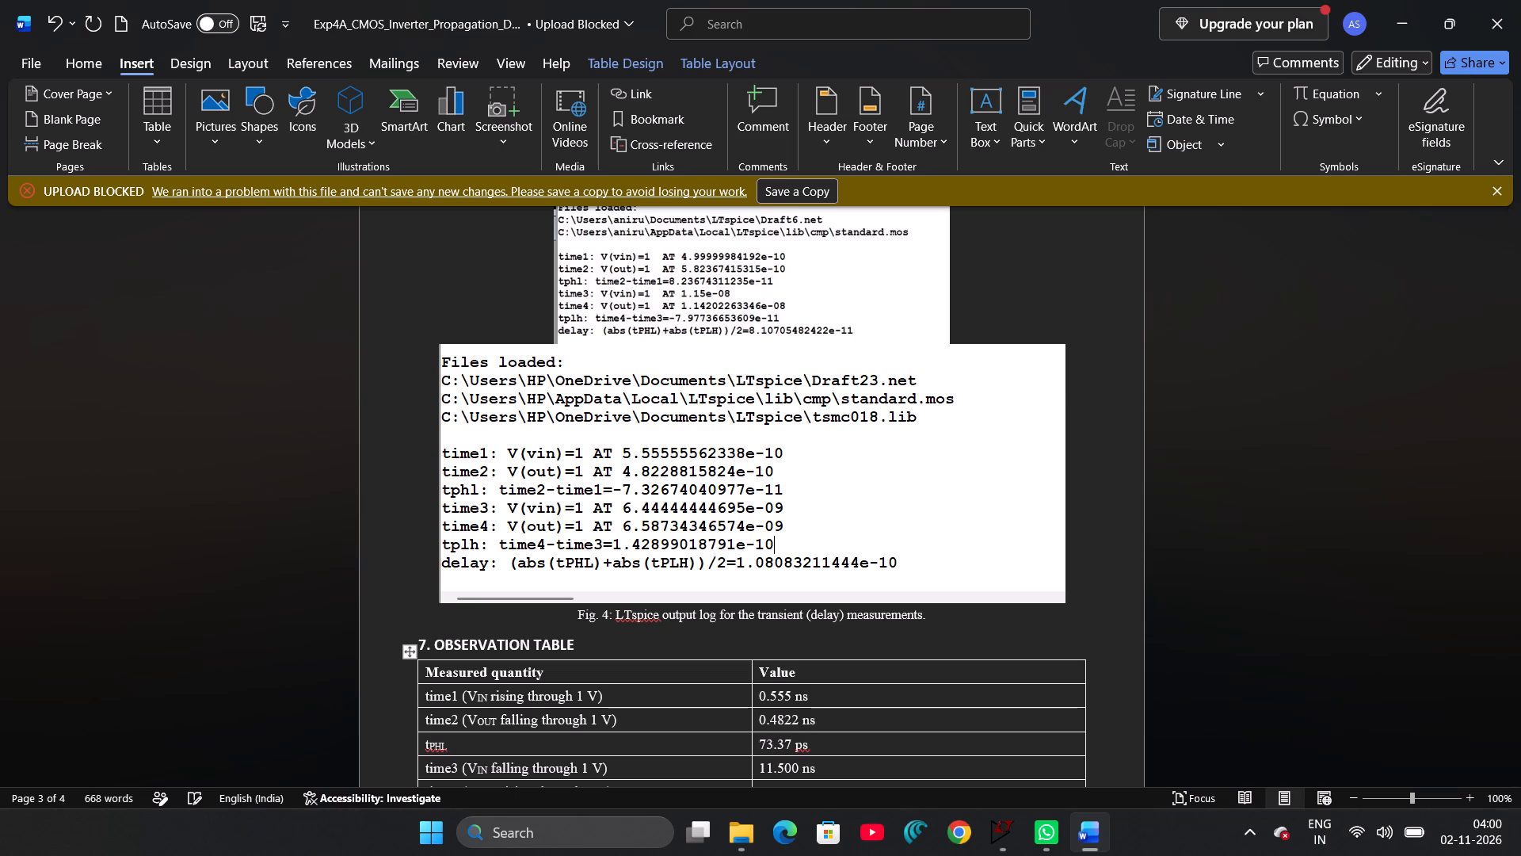
left_click(793, 743)
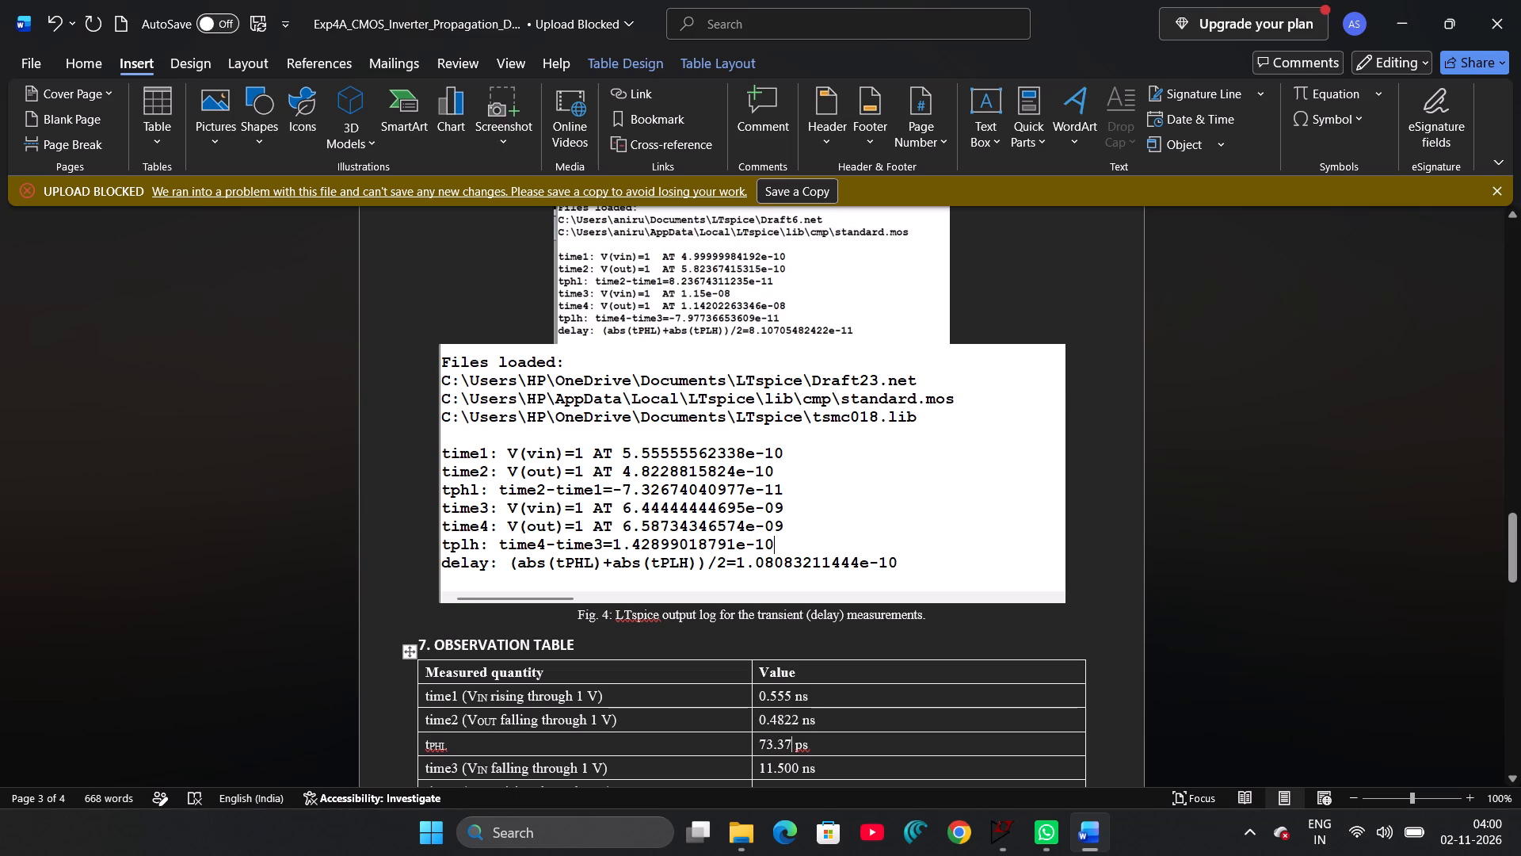
key("BackSpace")
key("BackSpace")
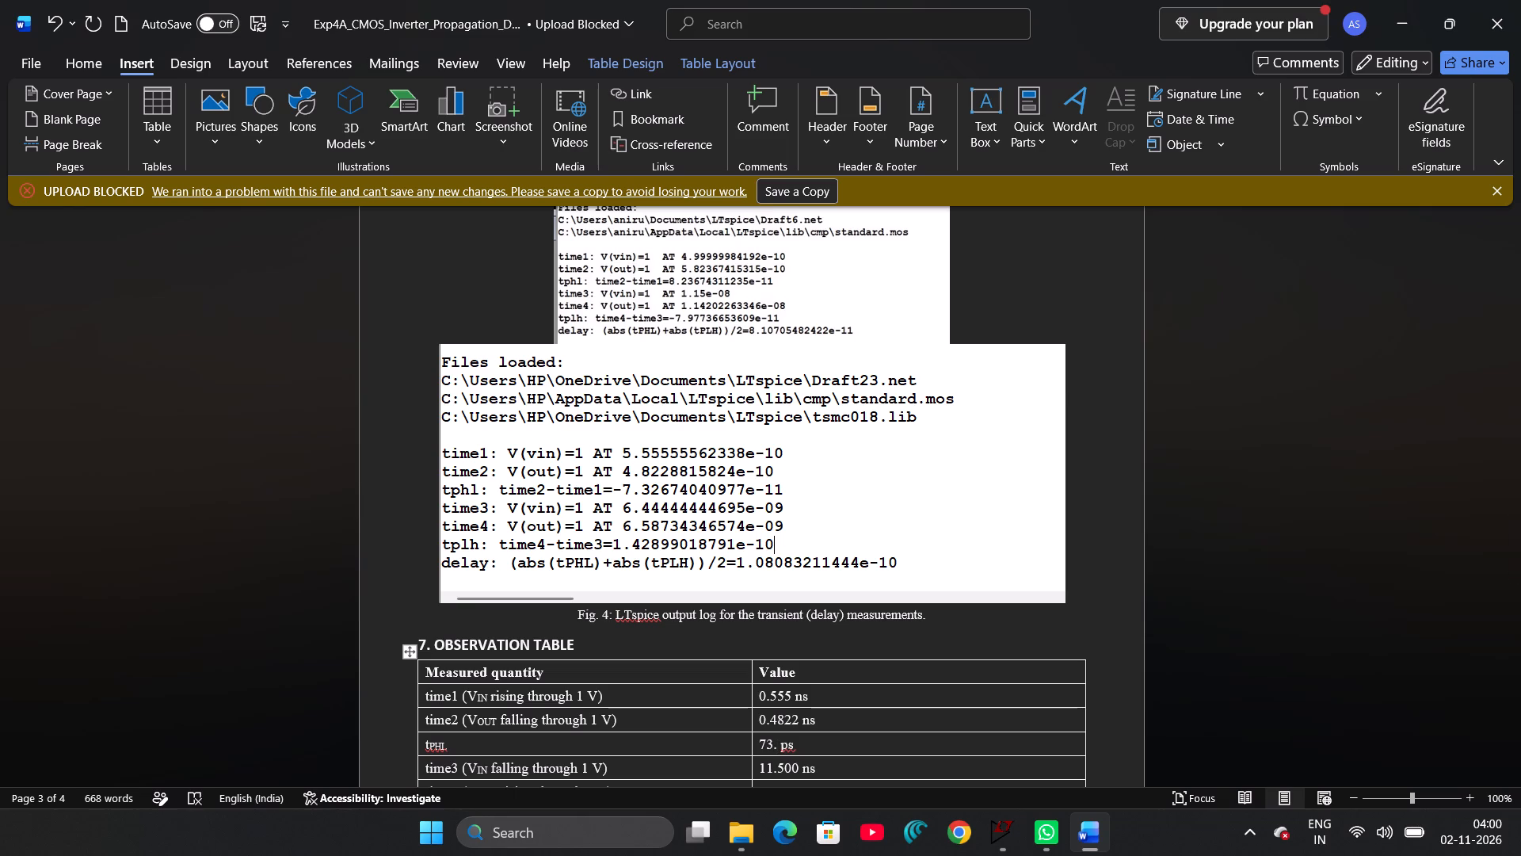
type("26")
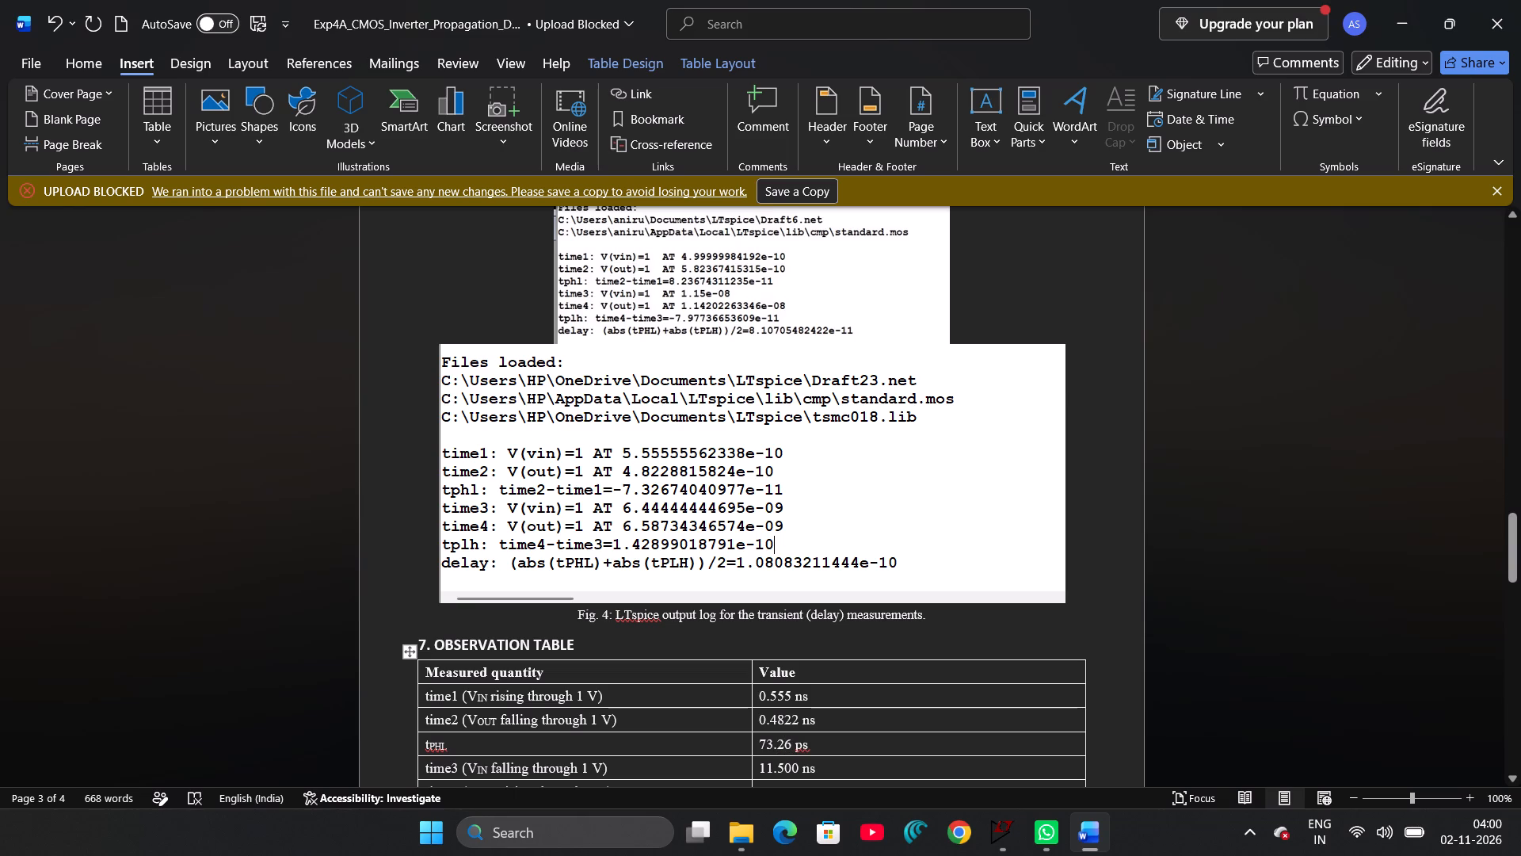
Remove the space before the unit in the tPHL value of the observation table, making it 73.26ps.
left_click(798, 747)
key("BackSpace")
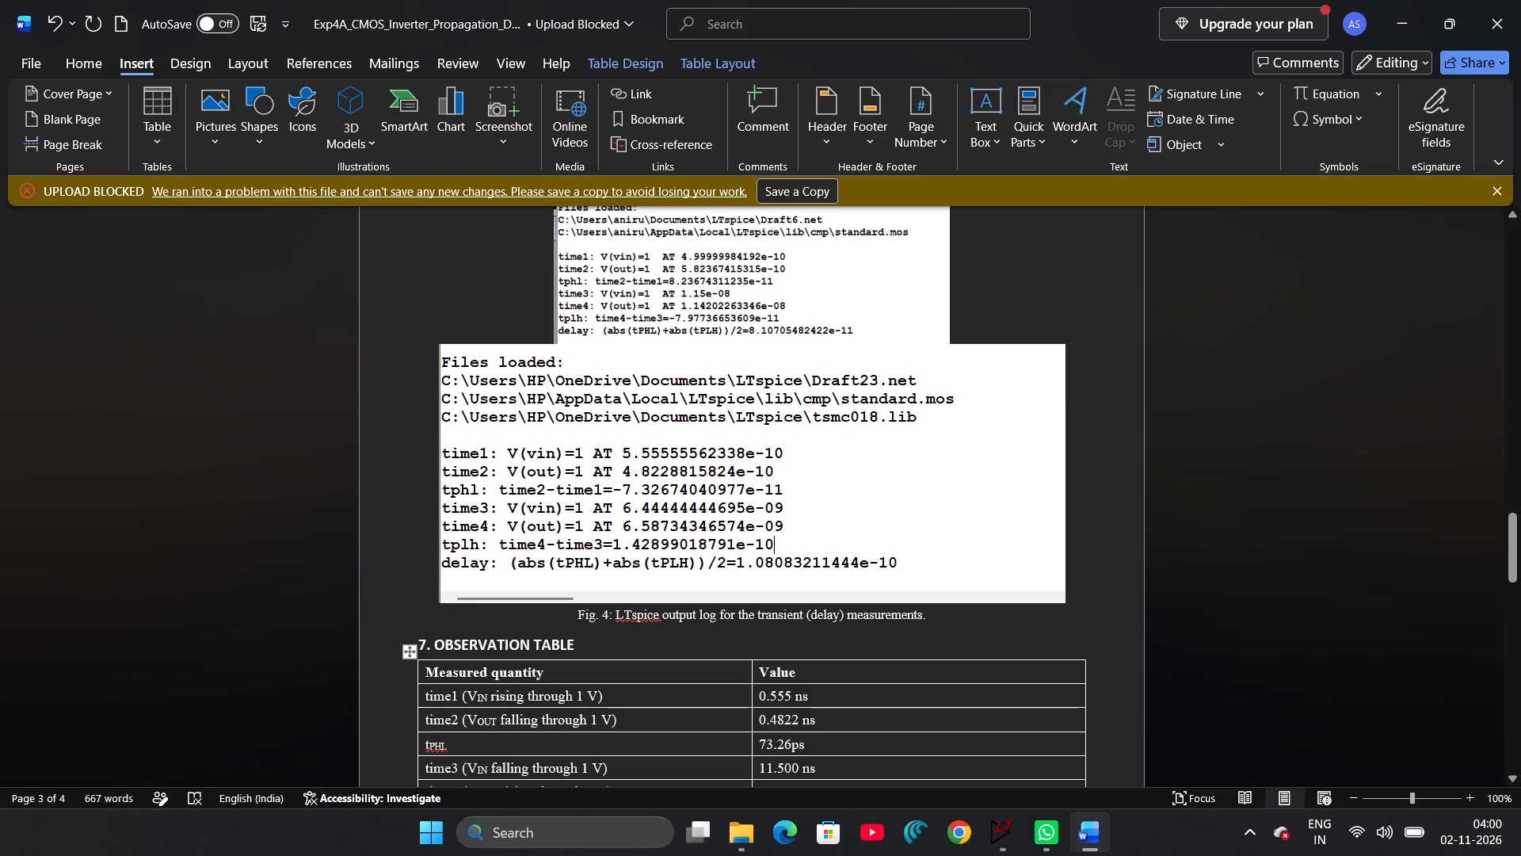
Review the report's waveforms and output log images, and switch to LTspice to examine the Draft23 log and the schematic behind it.
left_click(801, 772)
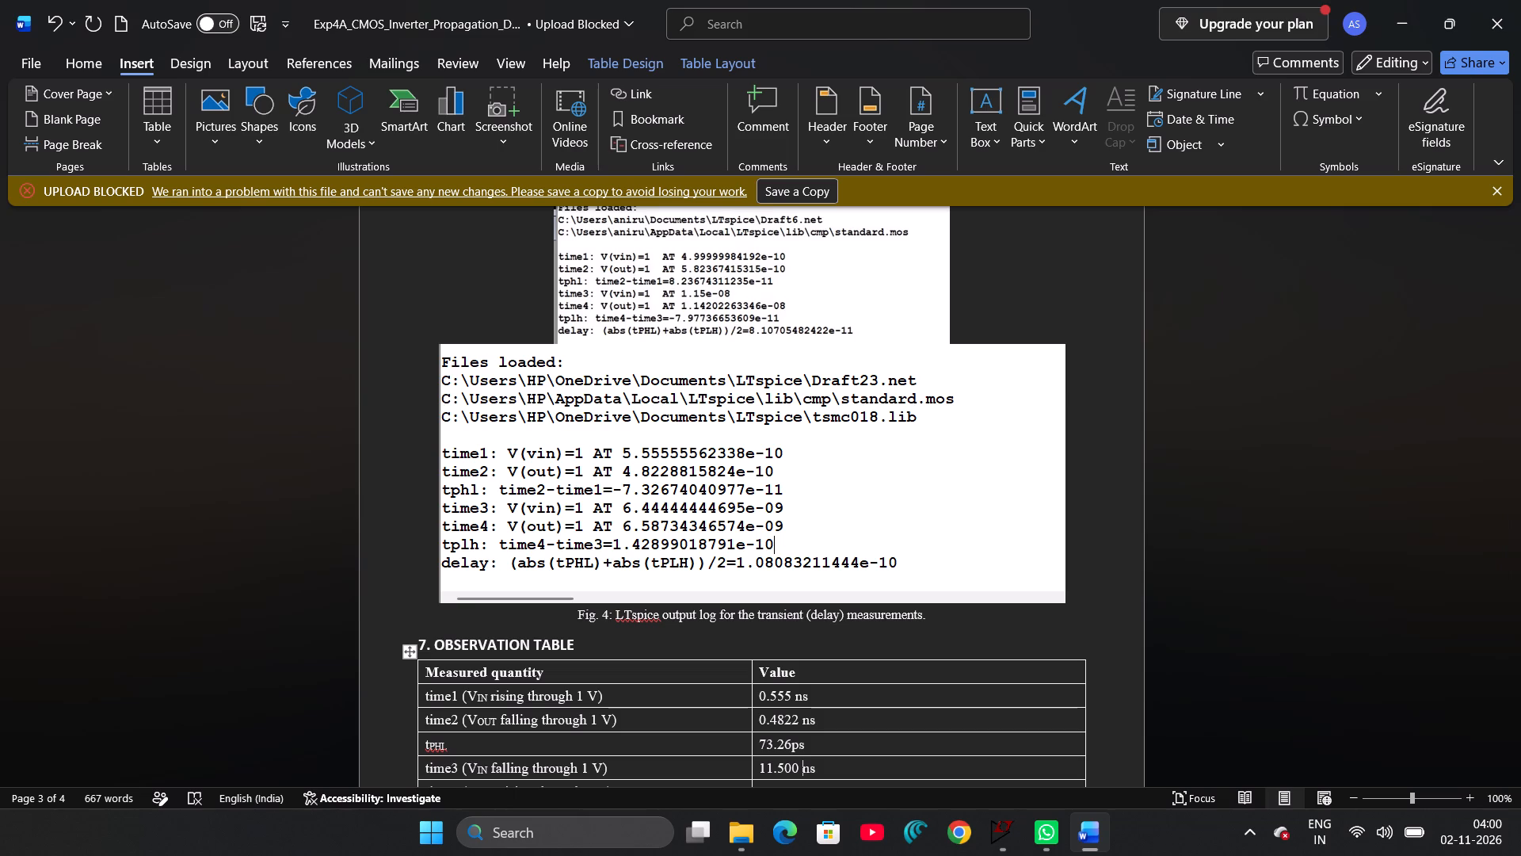
scroll(801, 772, "up", 4)
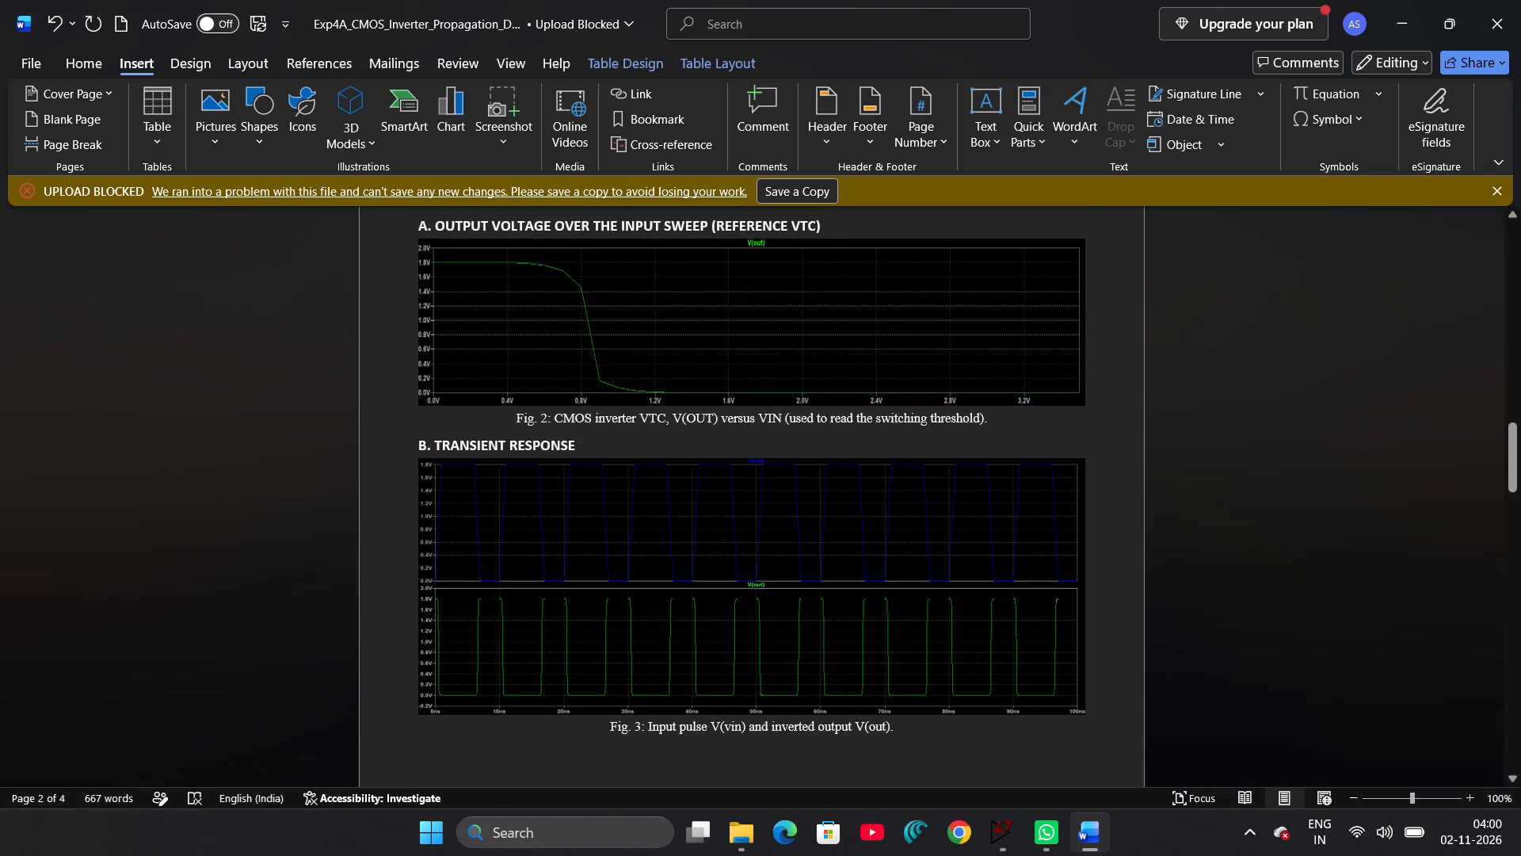
scroll(801, 772, "up", 4, "ctrl")
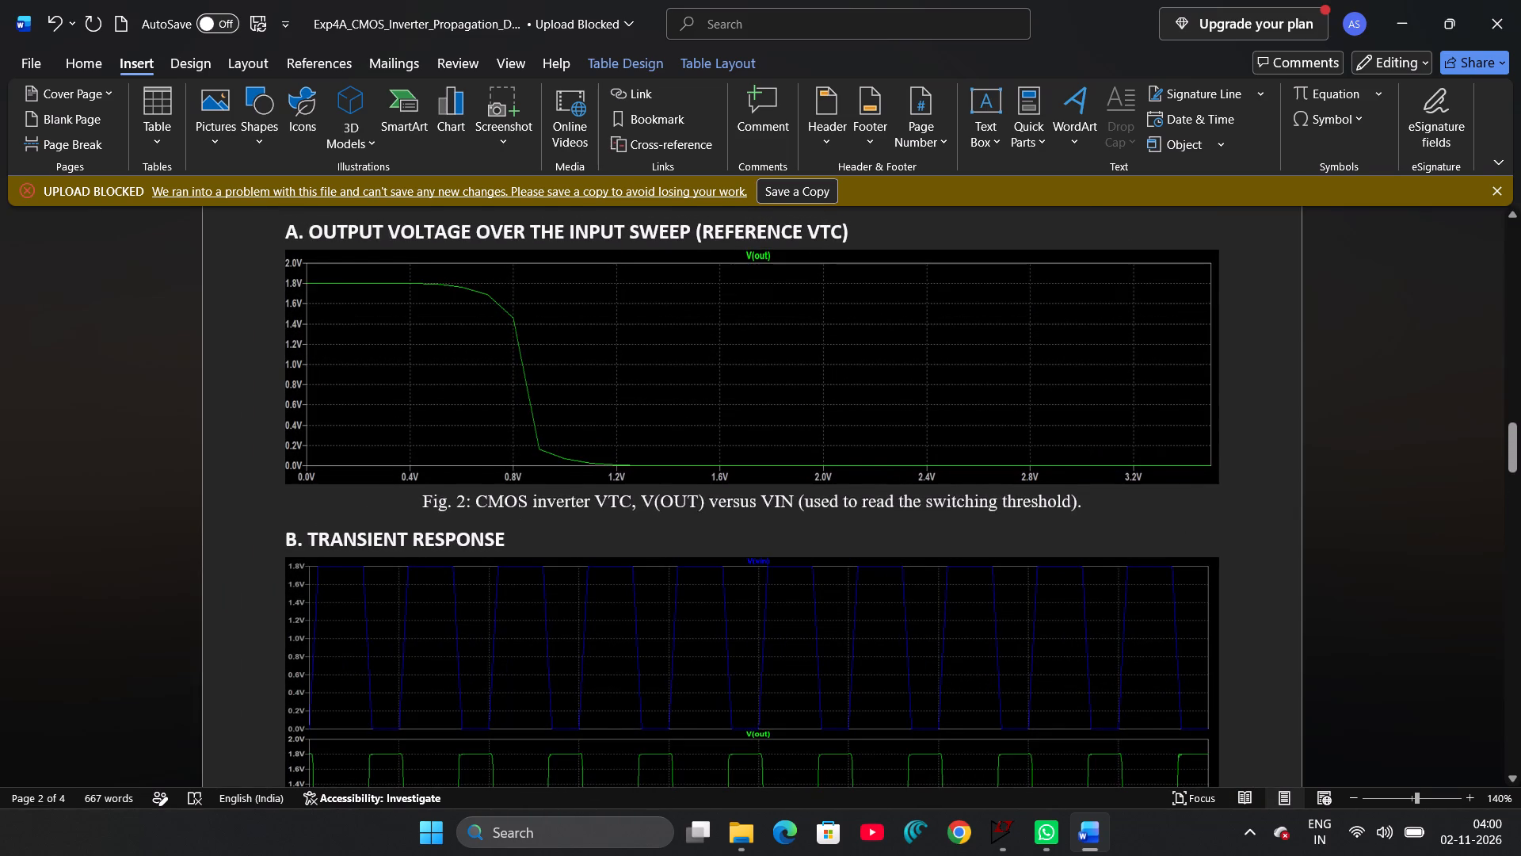
scroll(801, 772, "down", 2)
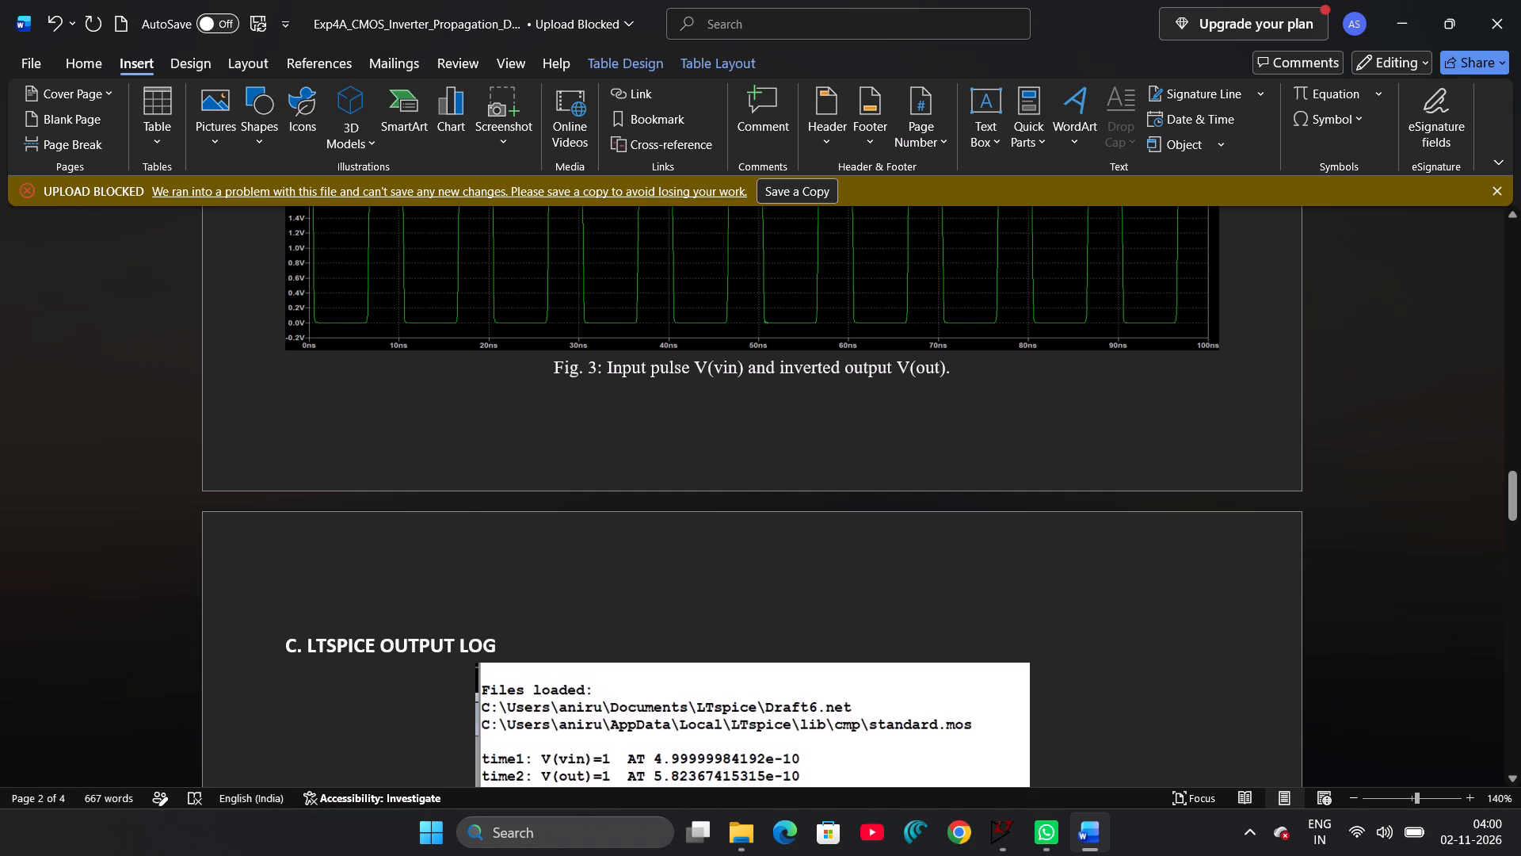
scroll(801, 772, "down", 2)
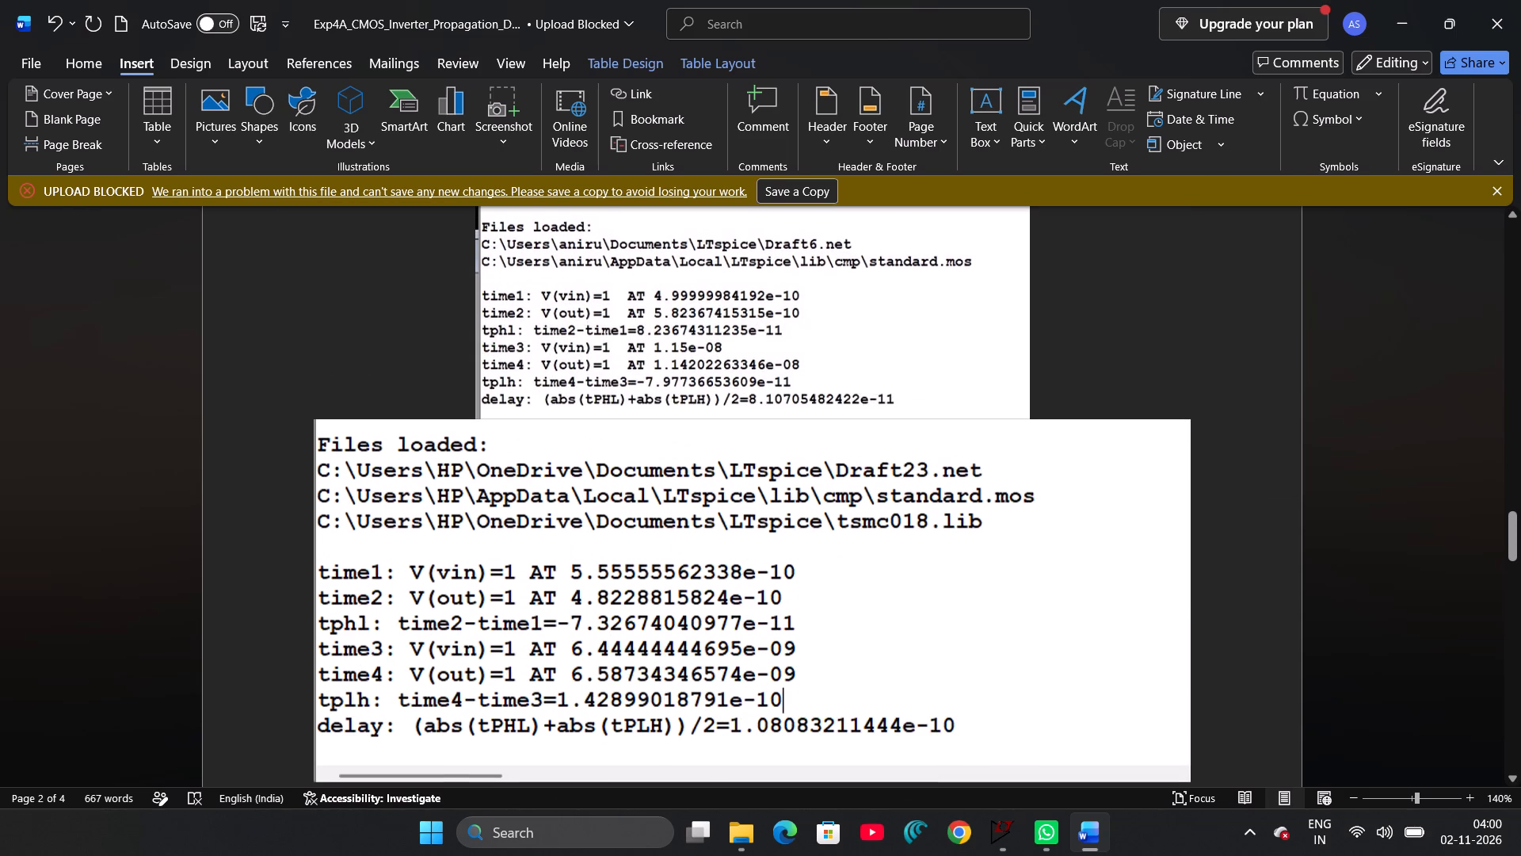
scroll(801, 772, "down", 1)
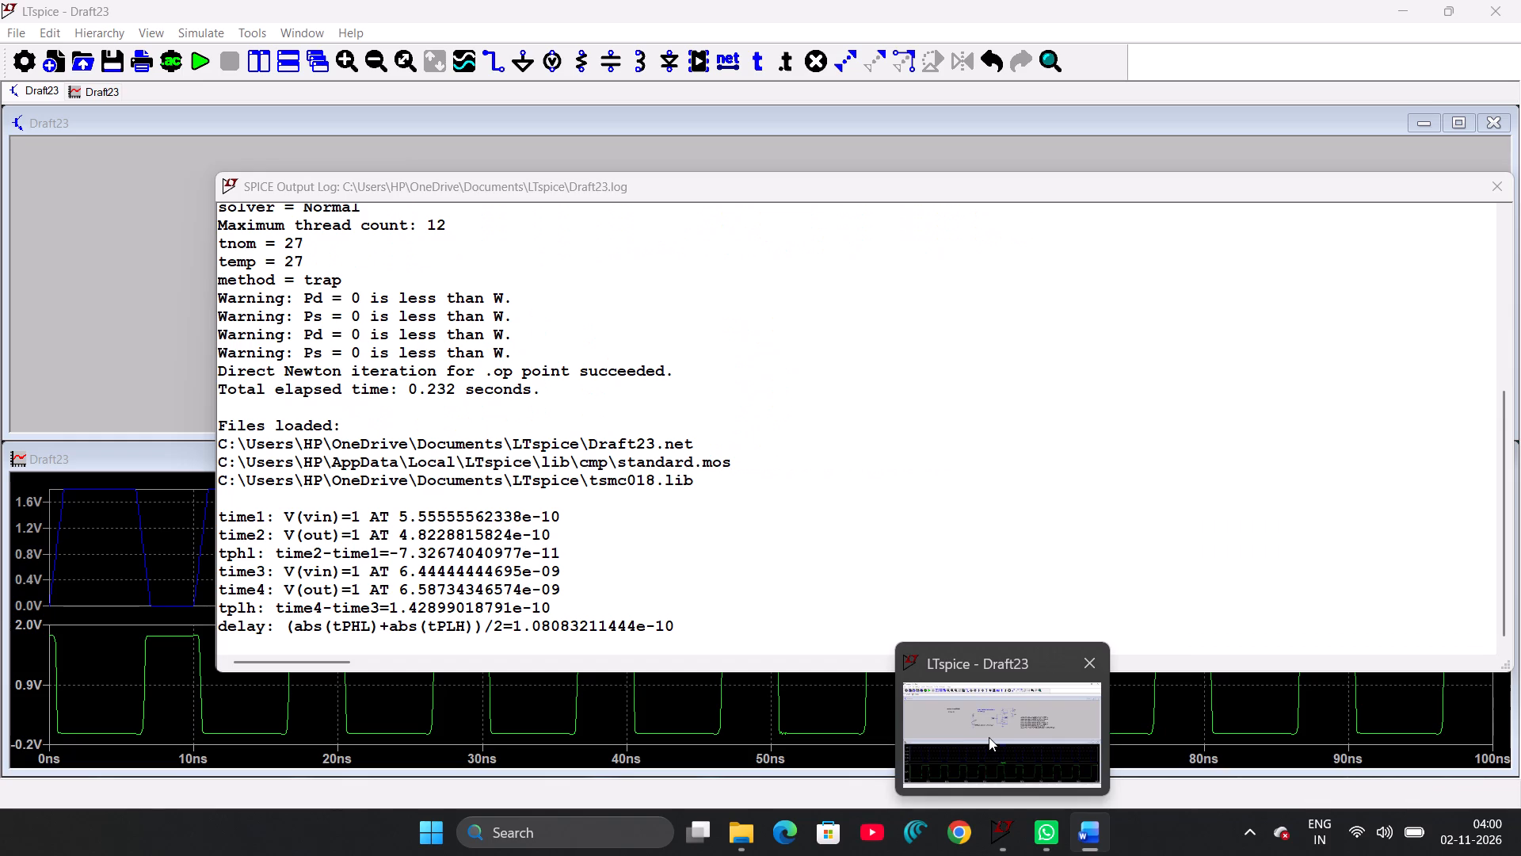
left_click(989, 737)
left_click_drag(748, 197, 739, 218)
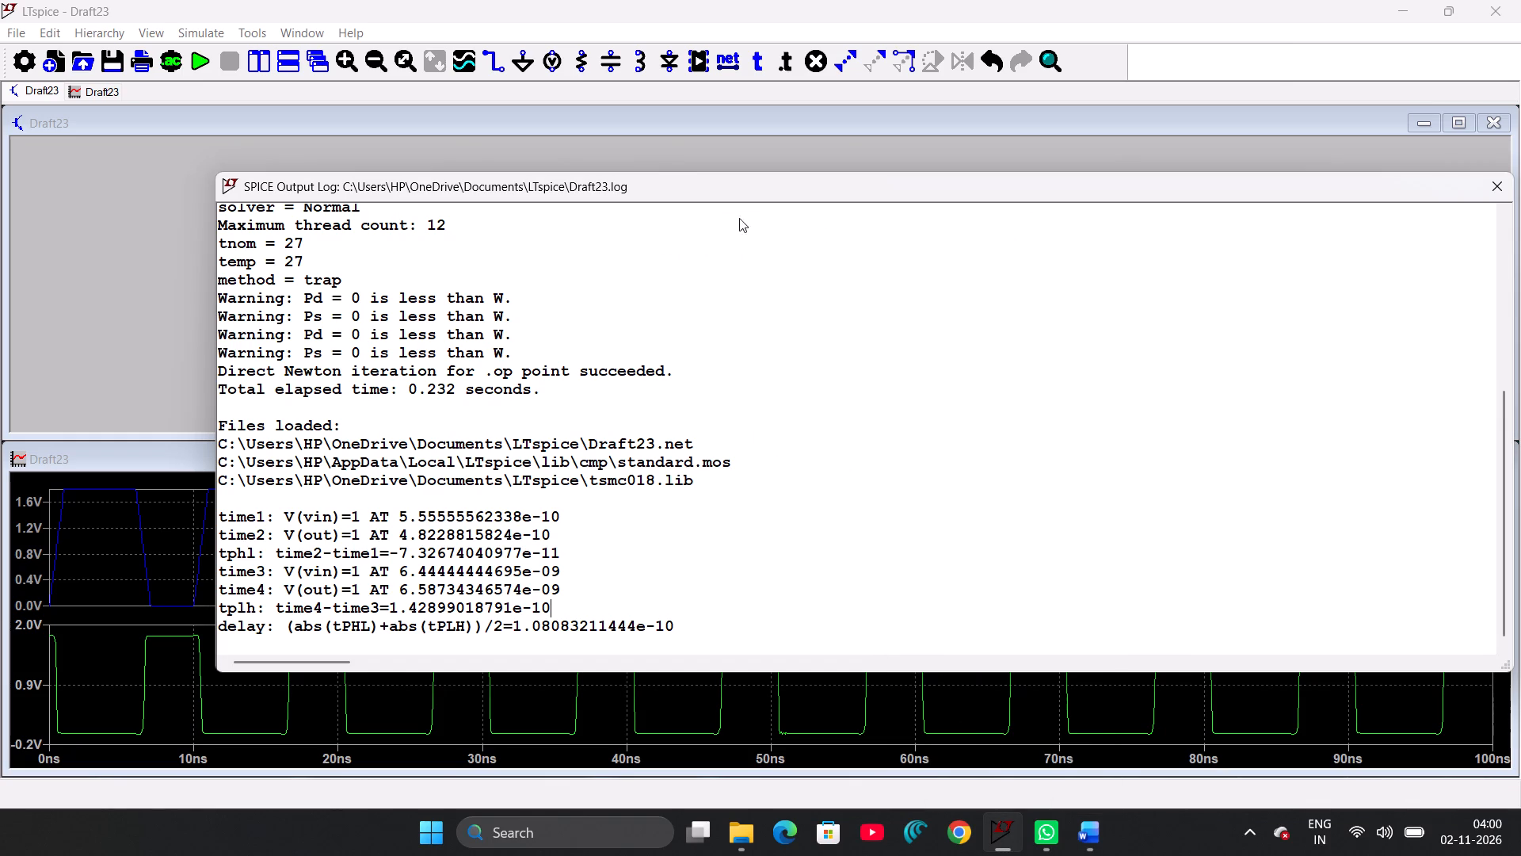
left_click_drag(739, 218, 680, 426)
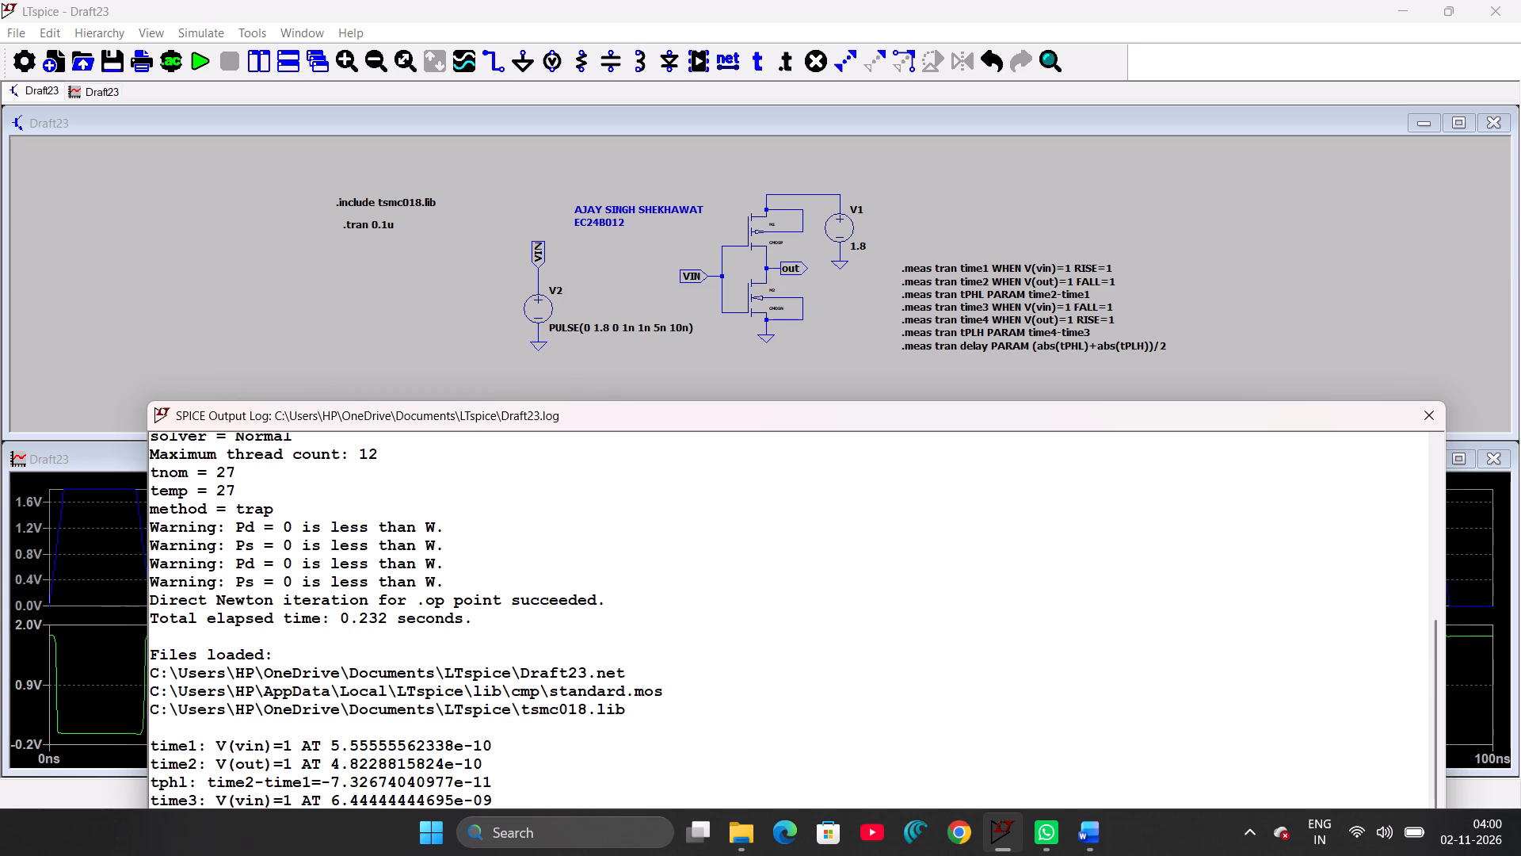
Switch back to the Word report and examine its design specifications, SPICE directives and Fig. 1 schematic.
left_click(1088, 781)
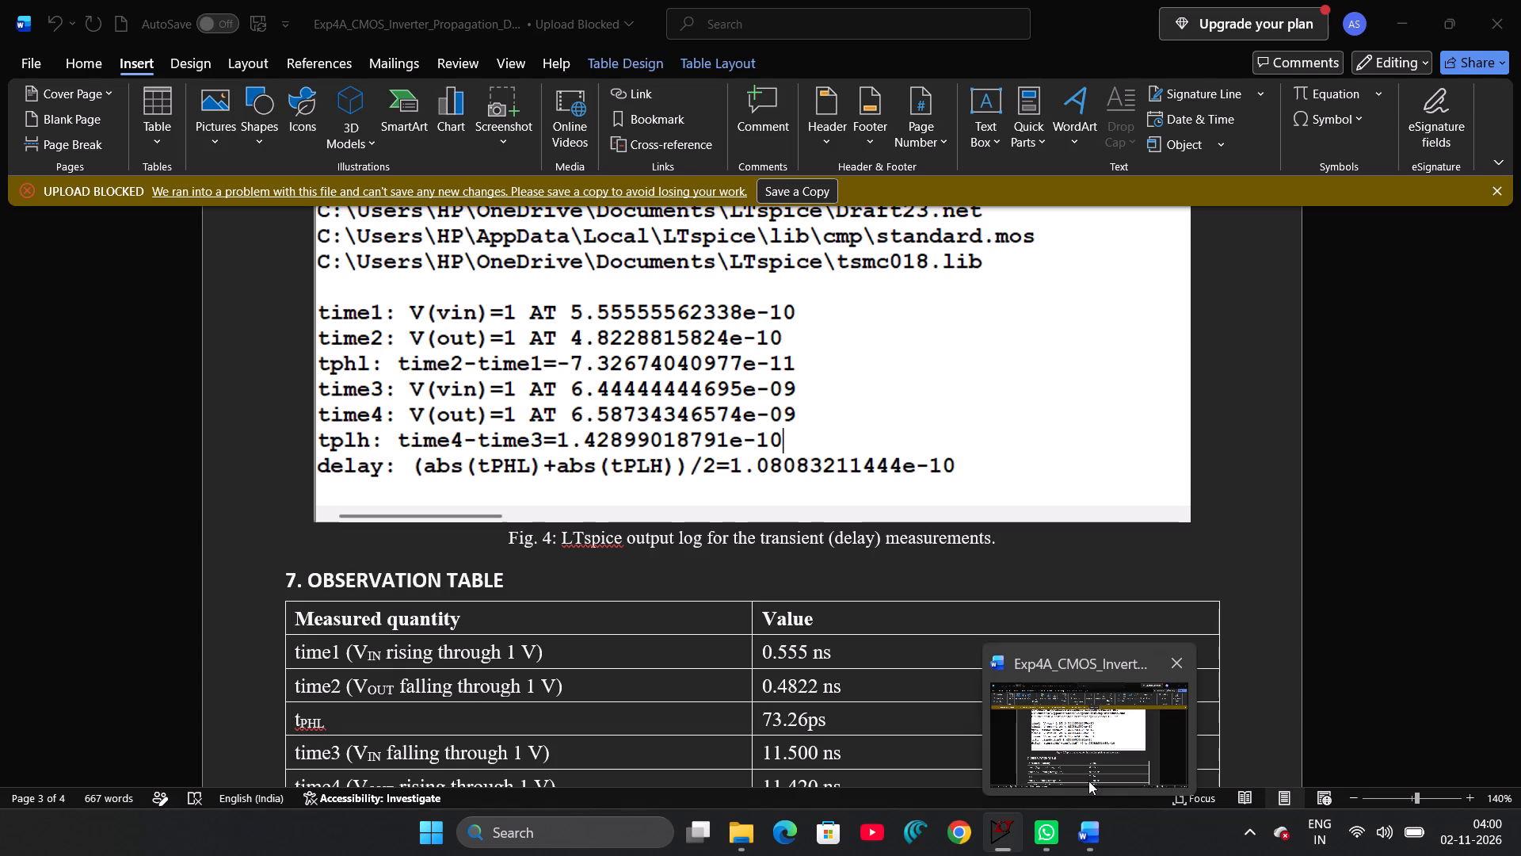
scroll(861, 587, "up", 6)
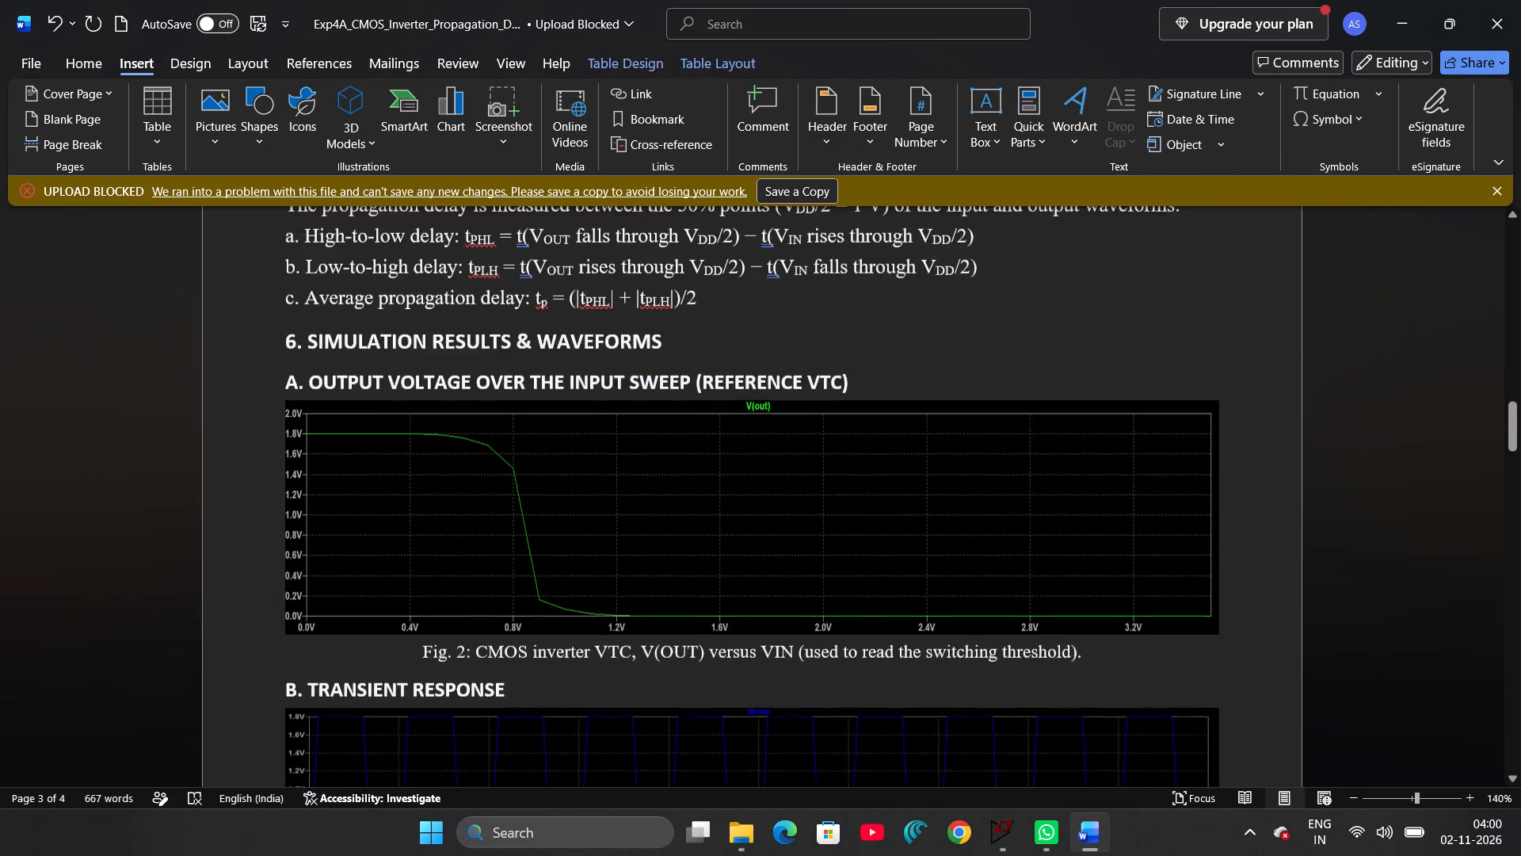
scroll(861, 587, "up", 1)
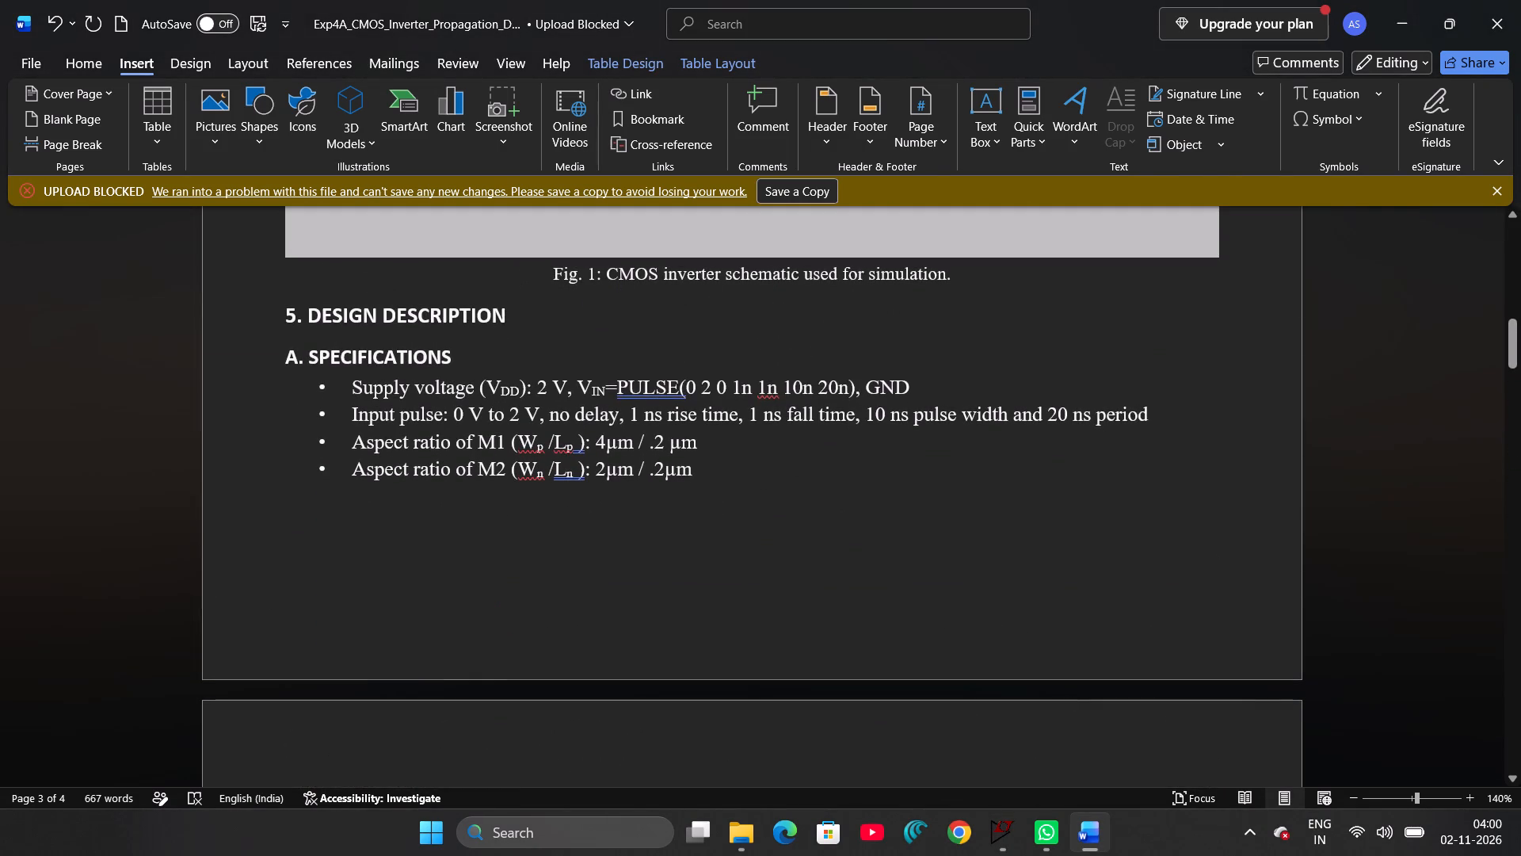
scroll(861, 587, "down", 2)
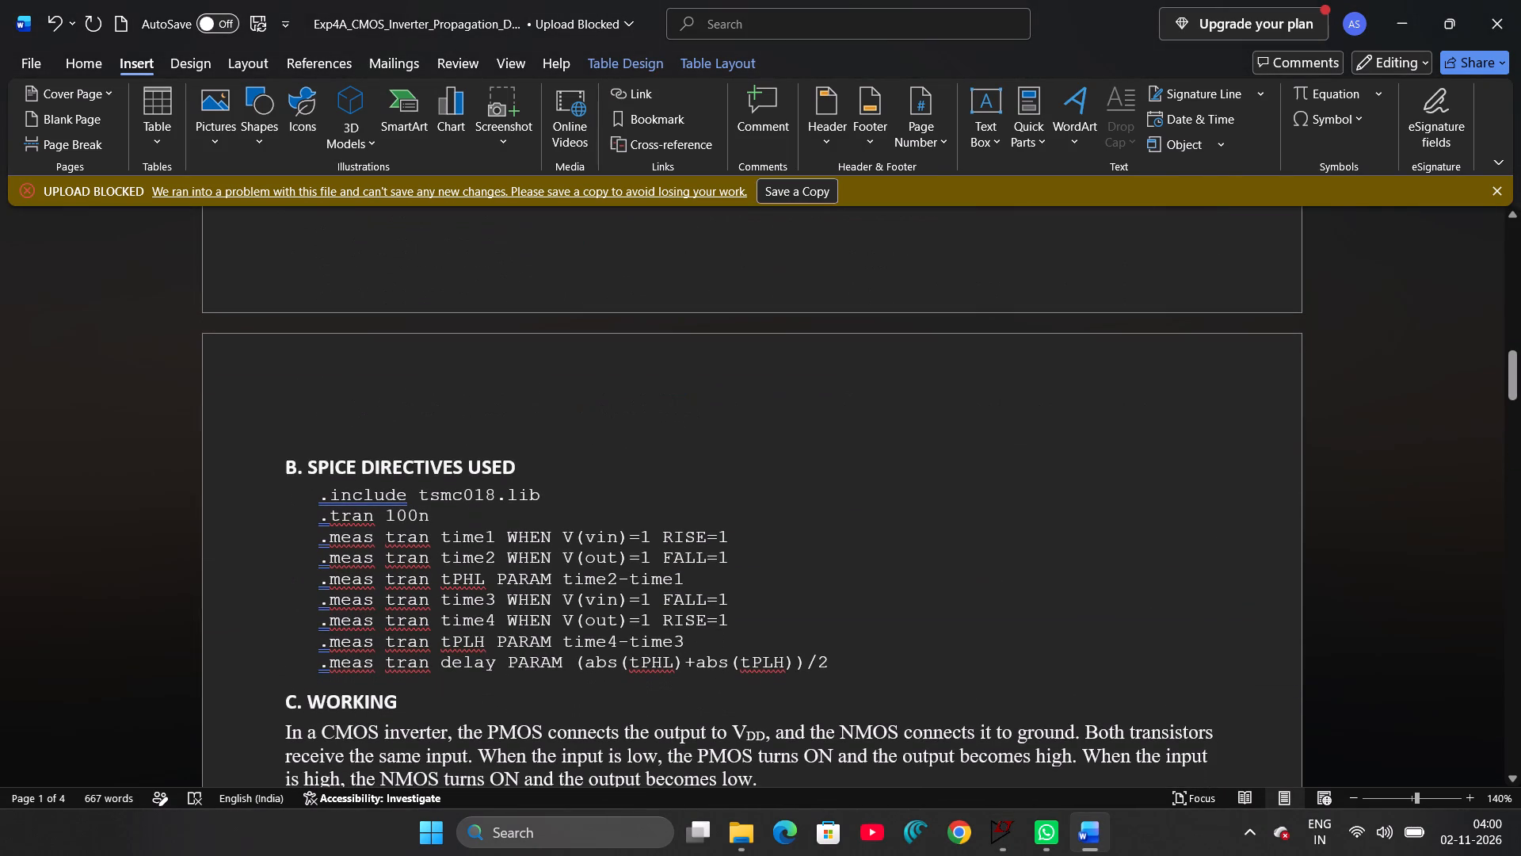
scroll(861, 587, "up", 2)
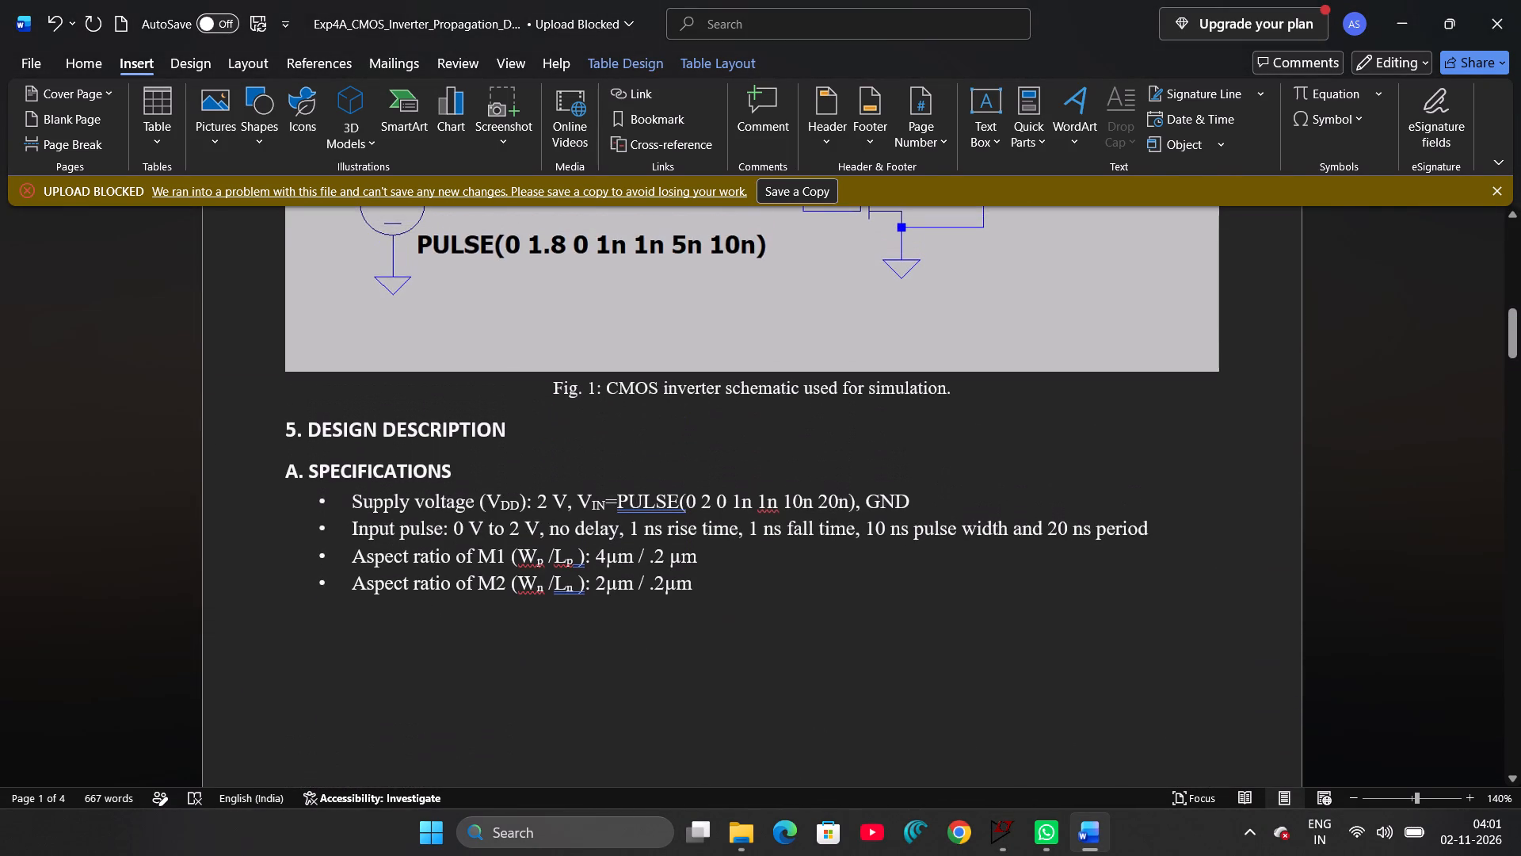
scroll(861, 587, "up", 1)
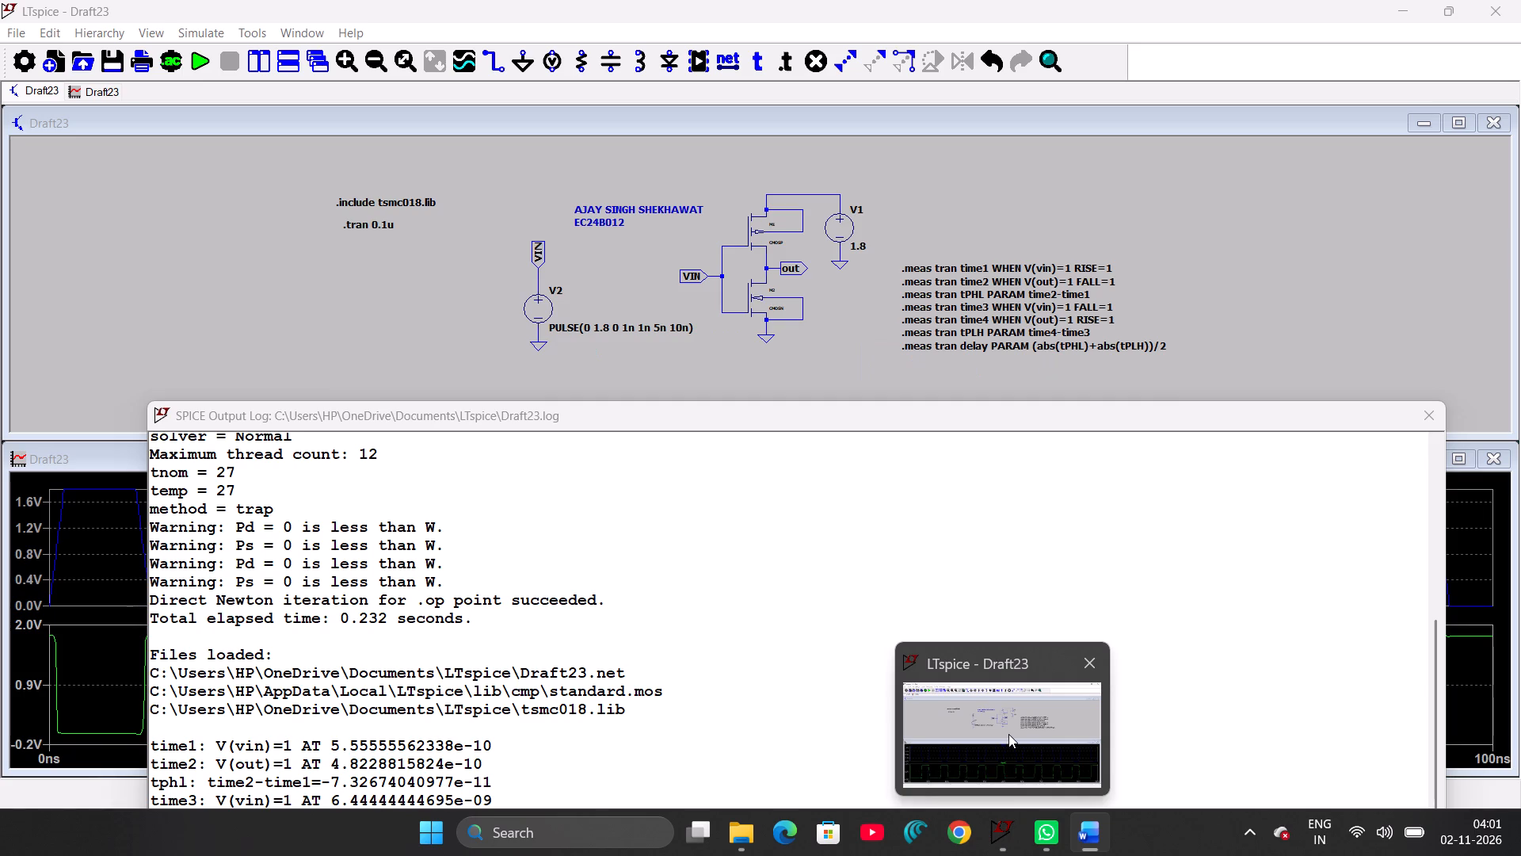
Compare the measured values in LTspice's Draft23 output log with the log image and observation table in the Word report.
left_click(1008, 734)
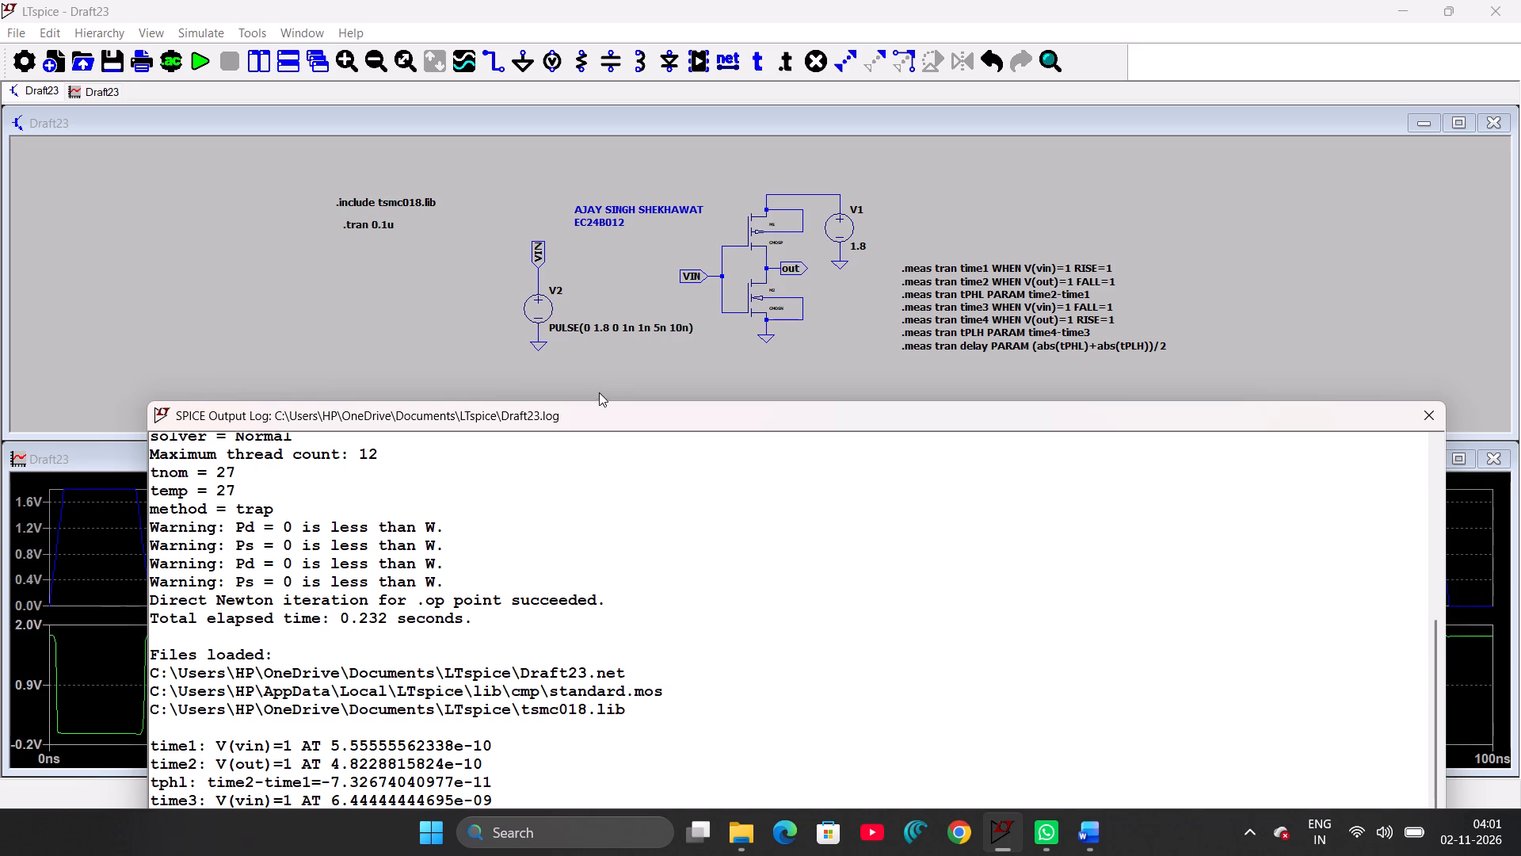
left_click_drag(598, 426, 619, 188)
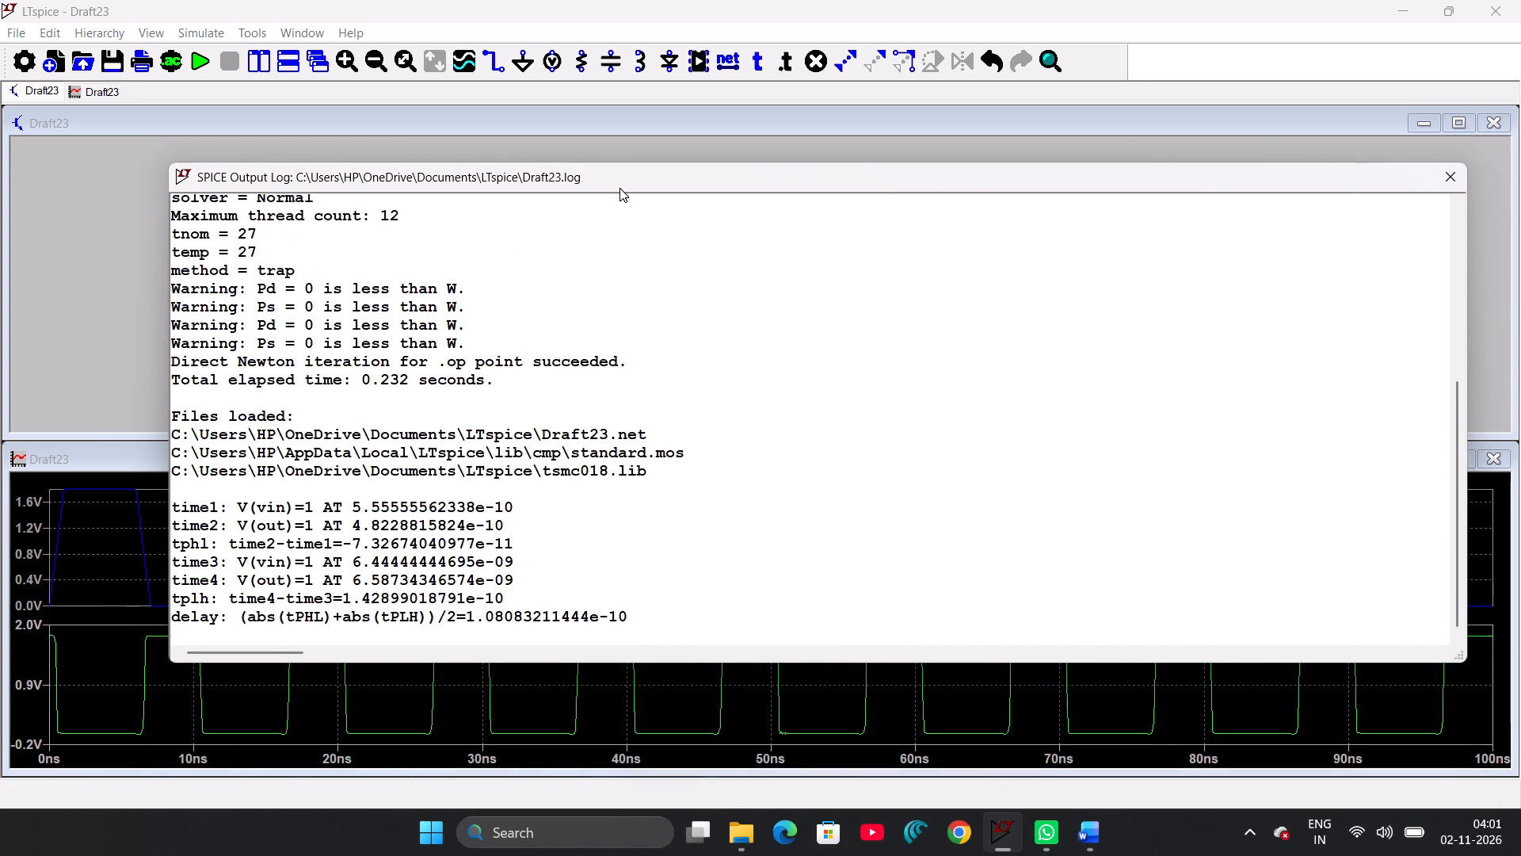
left_click_drag(435, 575, 645, 661)
left_click(645, 661)
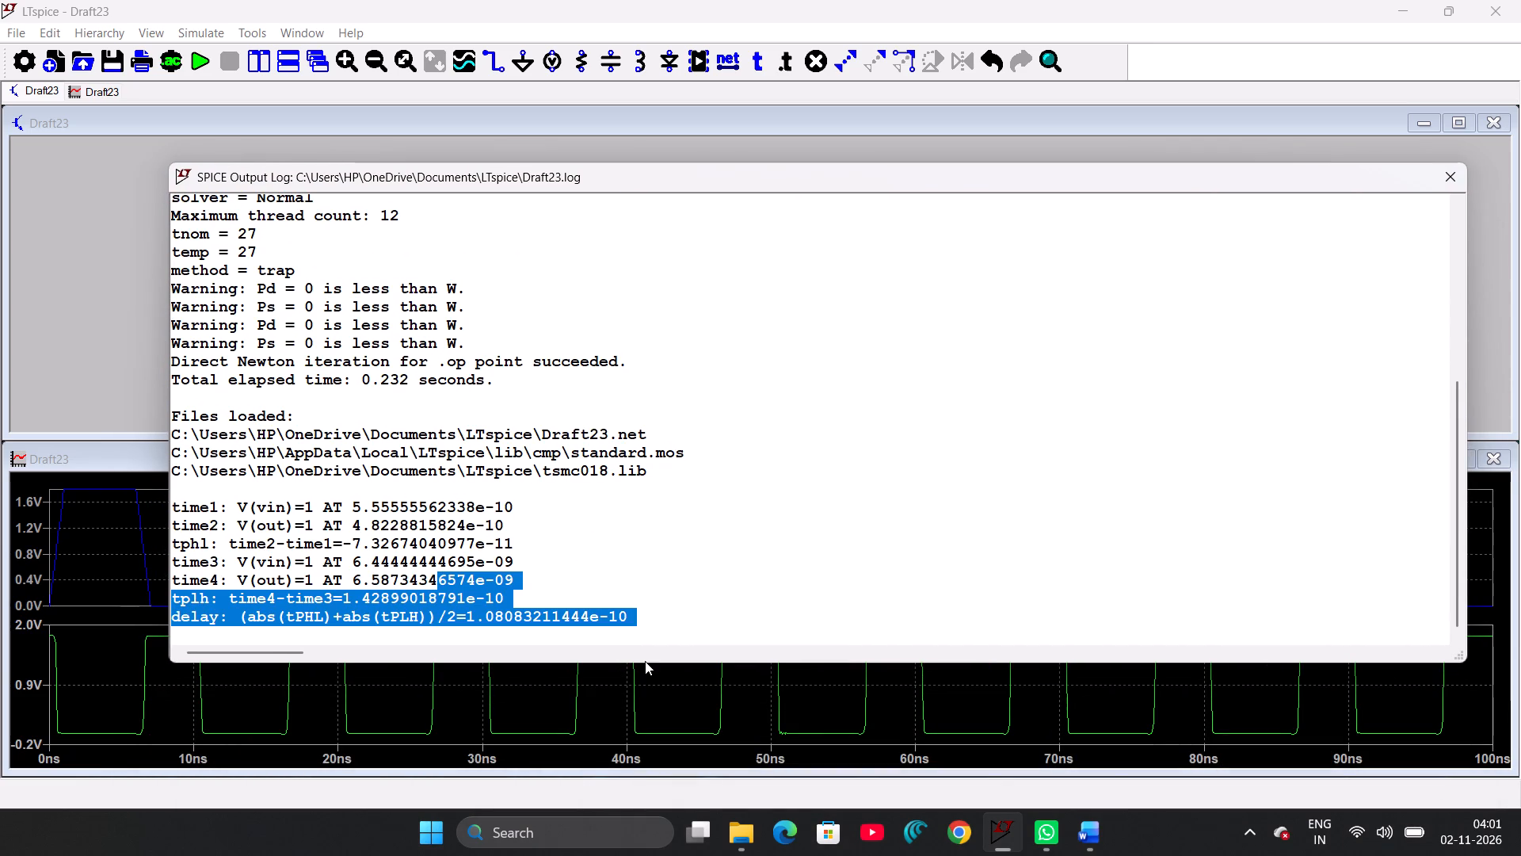
left_click(1085, 850)
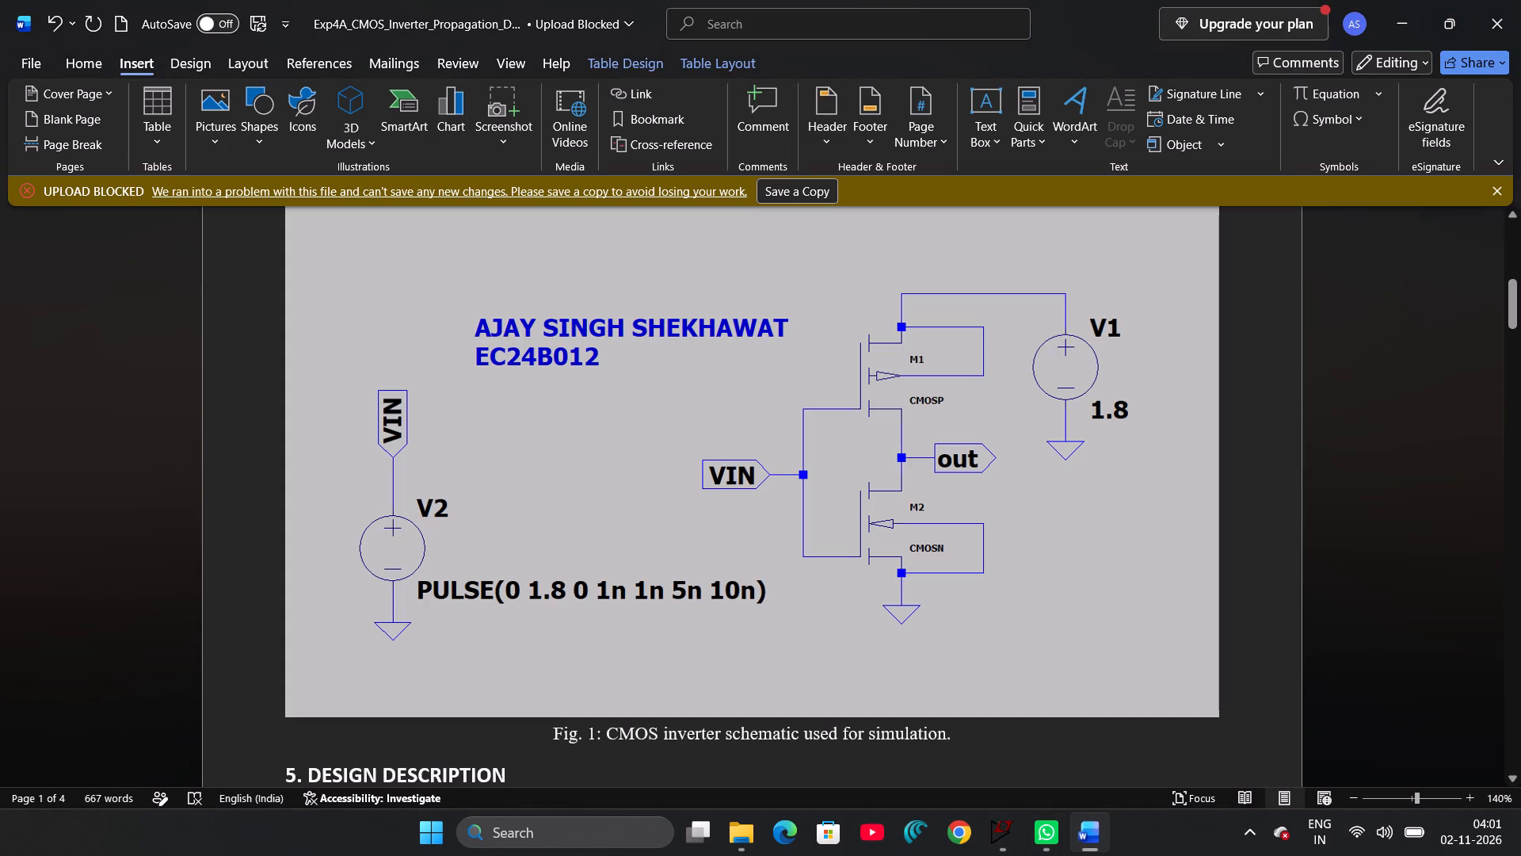
scroll(839, 438, "down", 8)
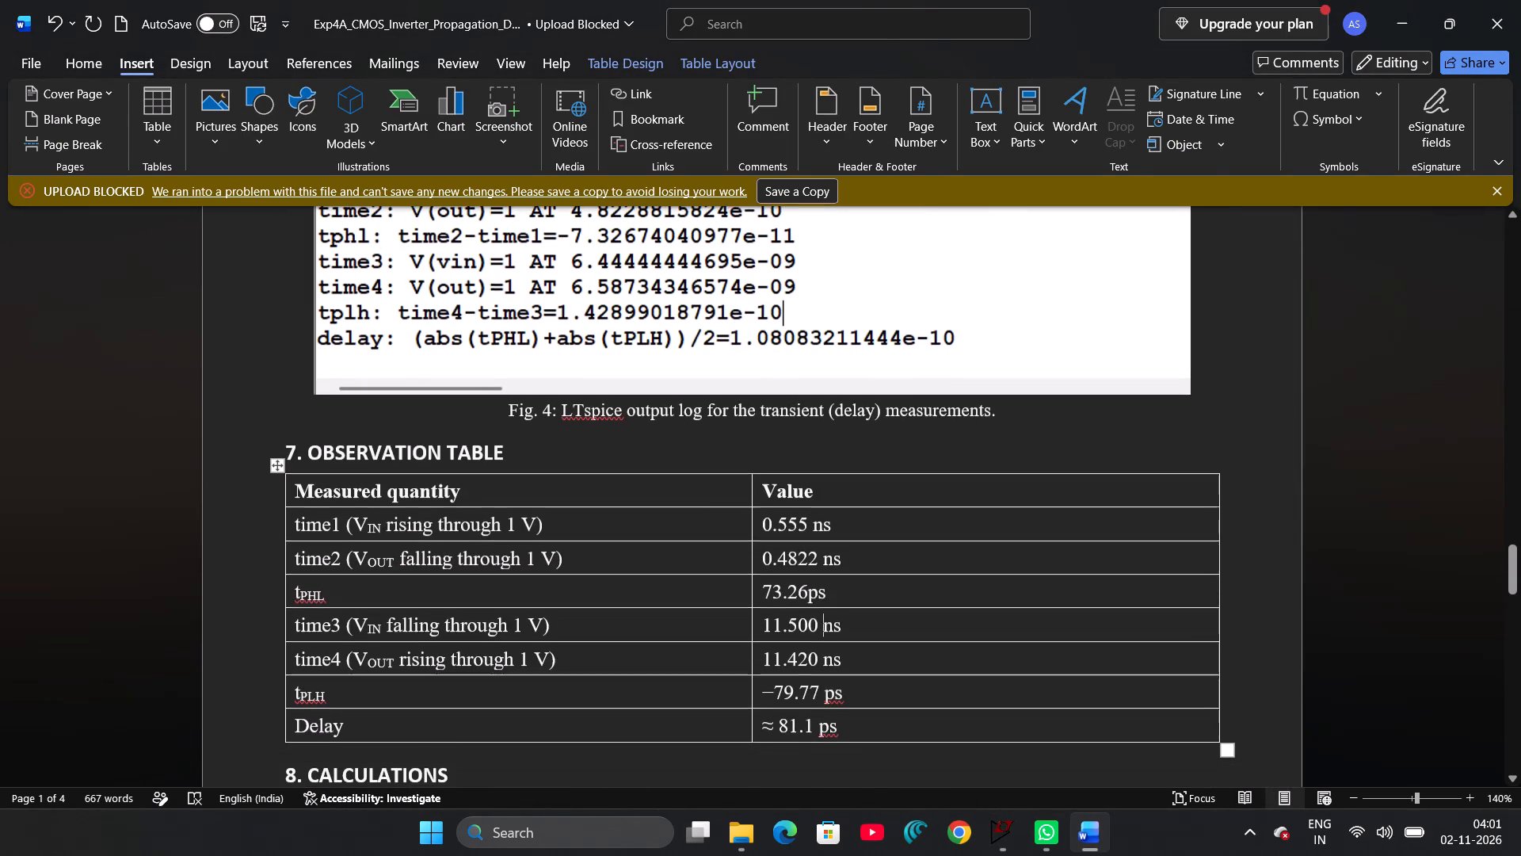
scroll(839, 438, "down", 1)
scroll(839, 438, "up", 2)
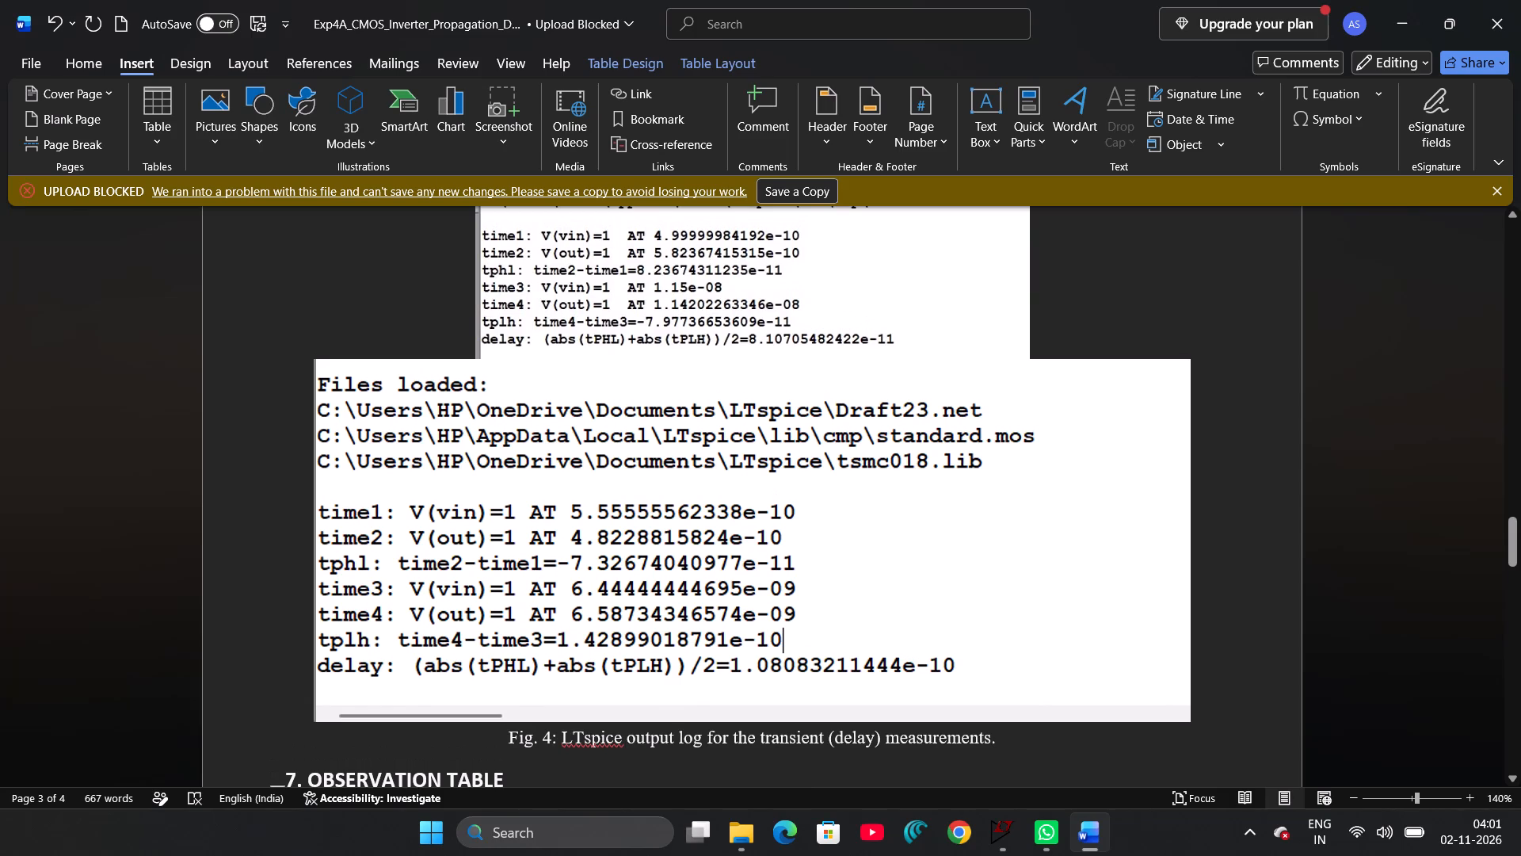
scroll(839, 438, "down", 1)
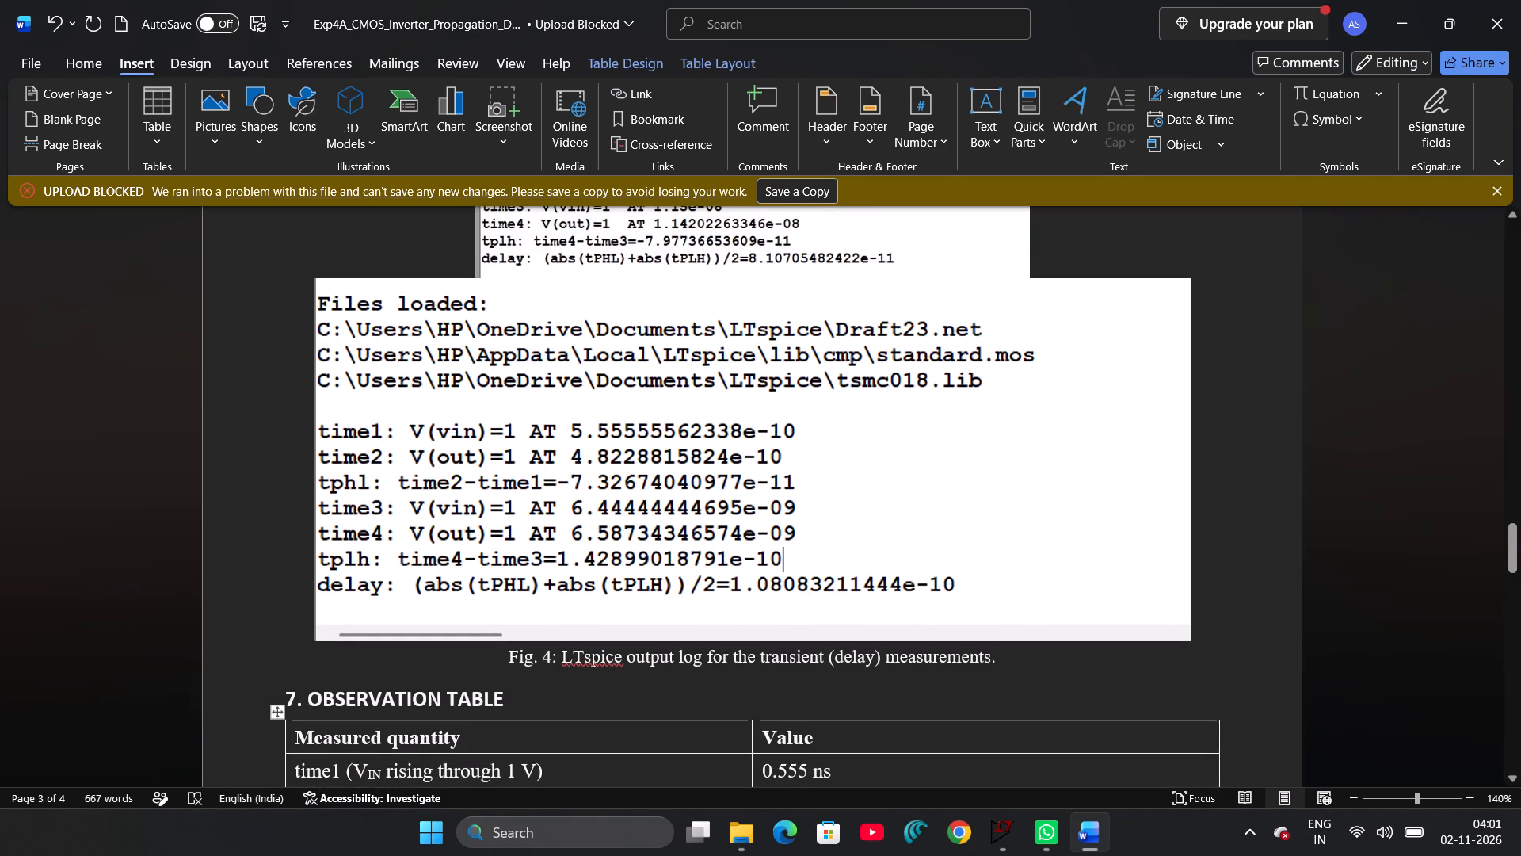
scroll(839, 438, "down", 1)
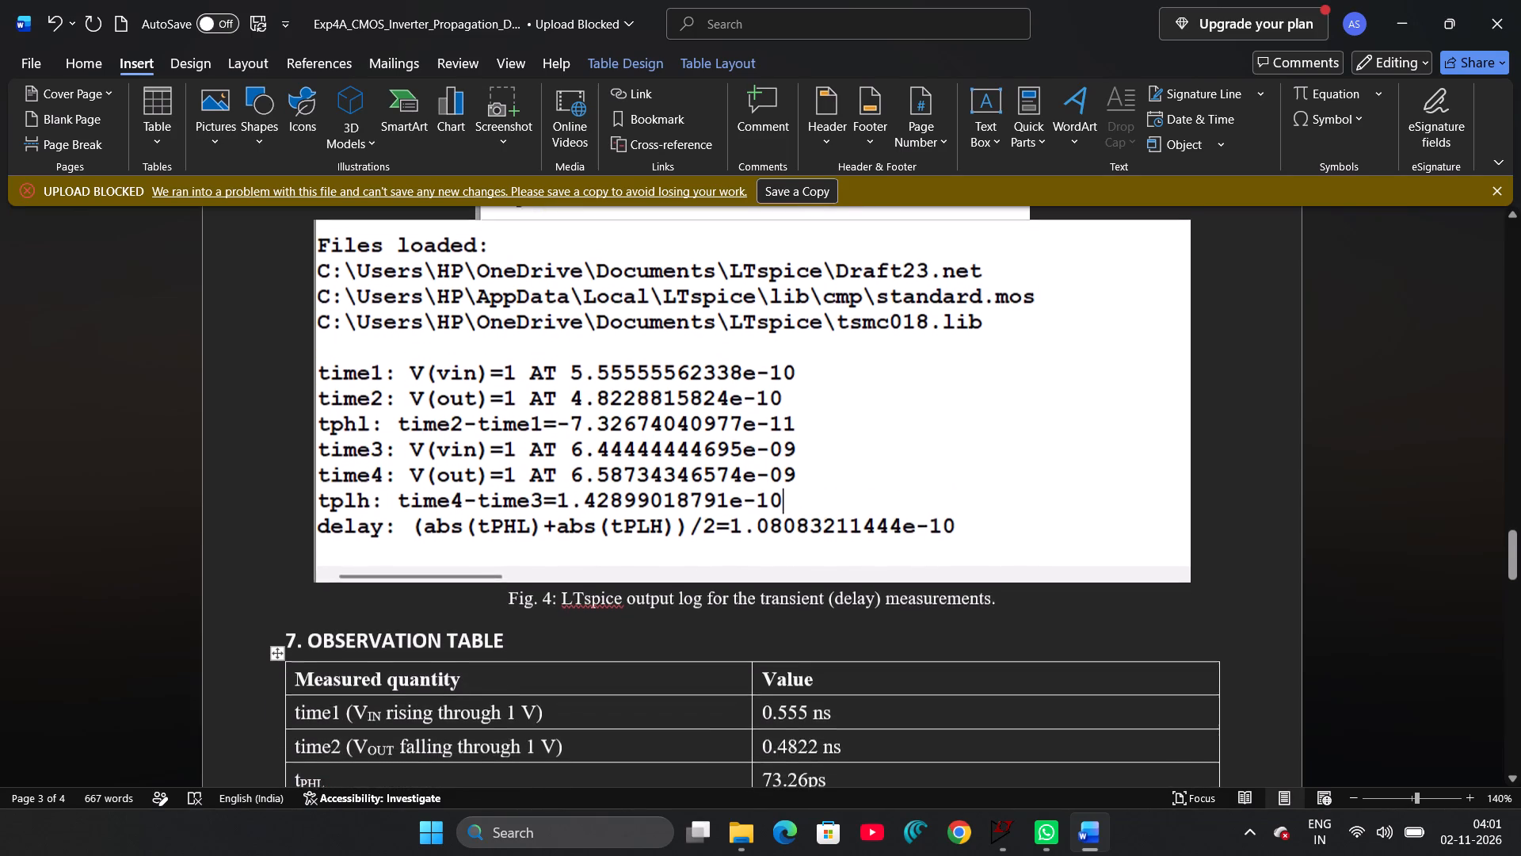
scroll(839, 438, "down", 2)
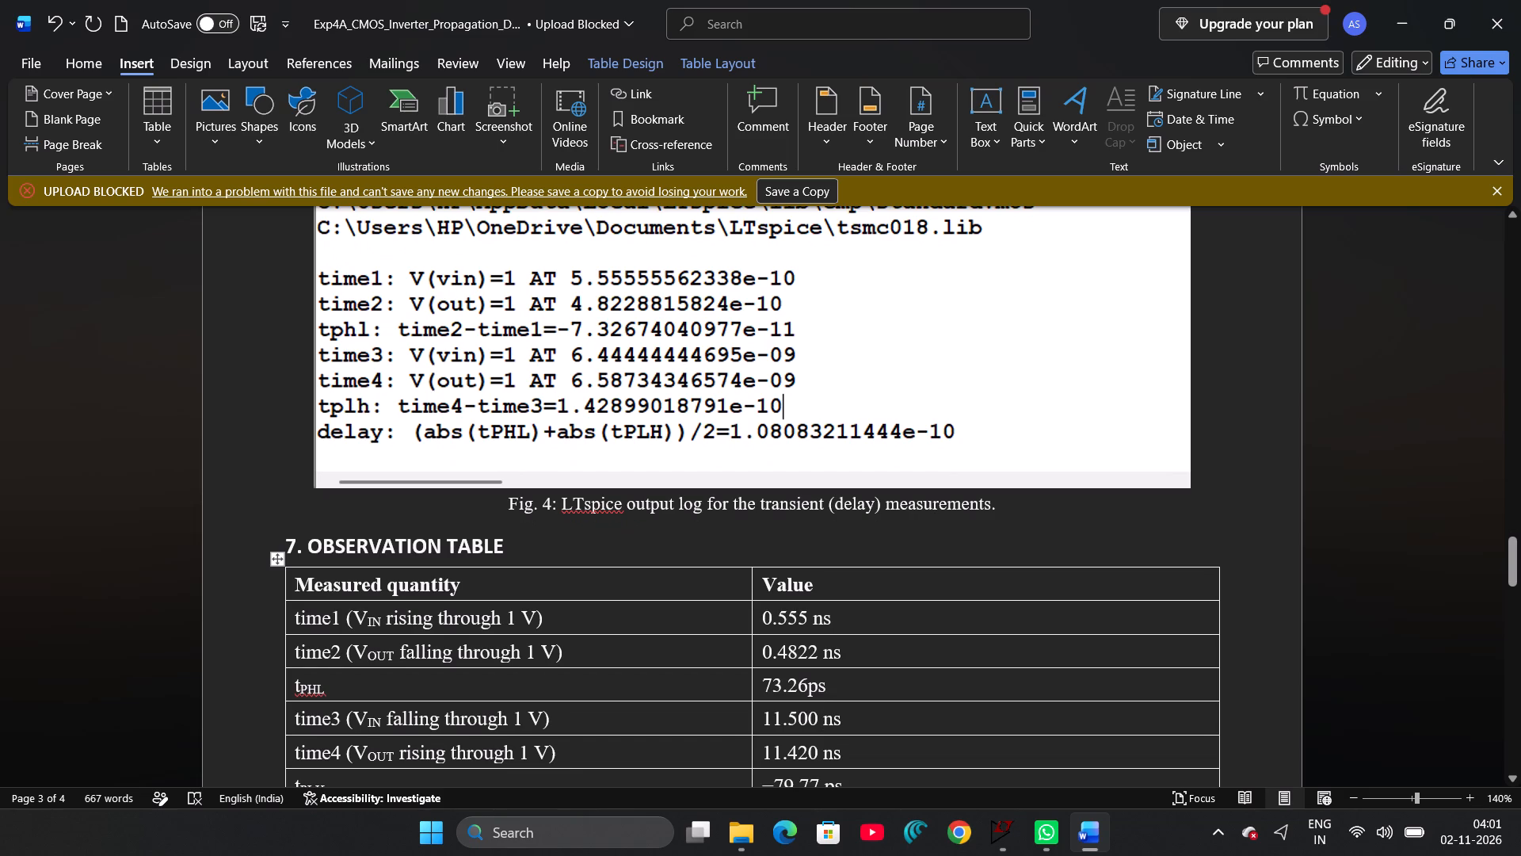
scroll(839, 438, "right", 1)
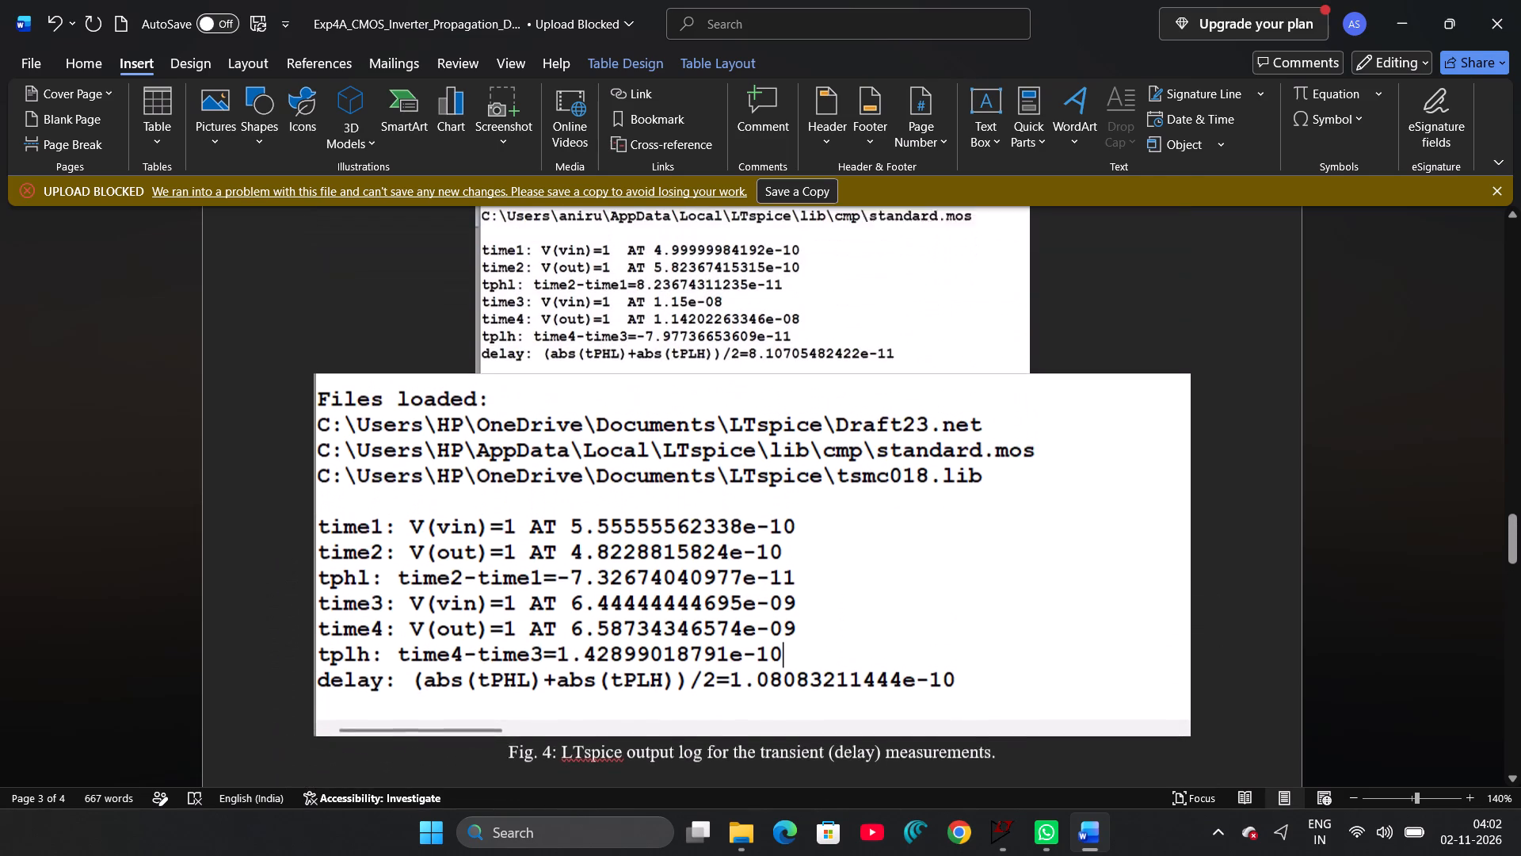
scroll(839, 438, "right", 2)
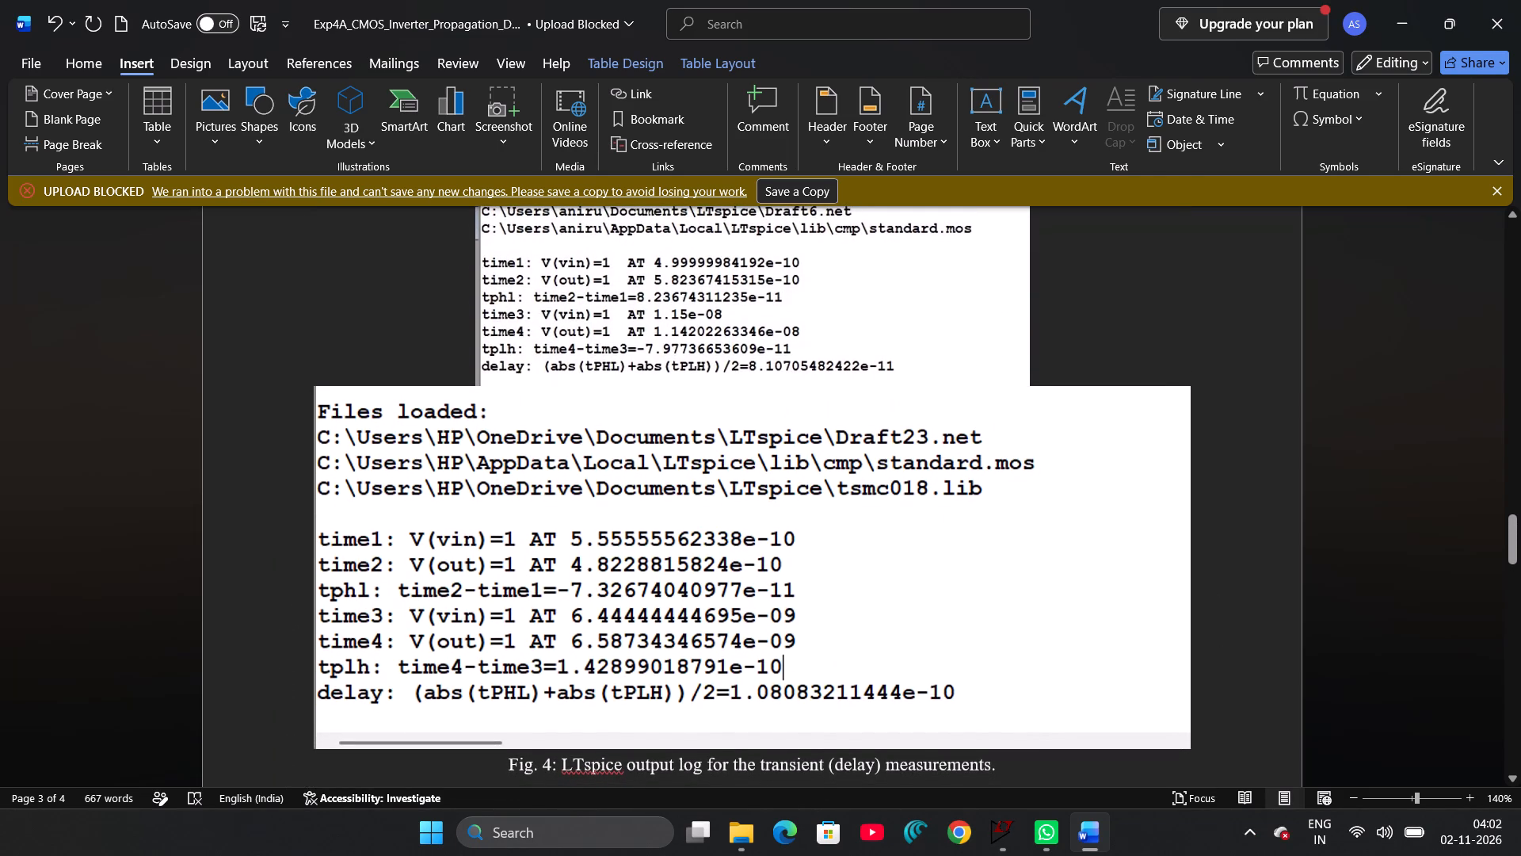
scroll(839, 438, "right", 4)
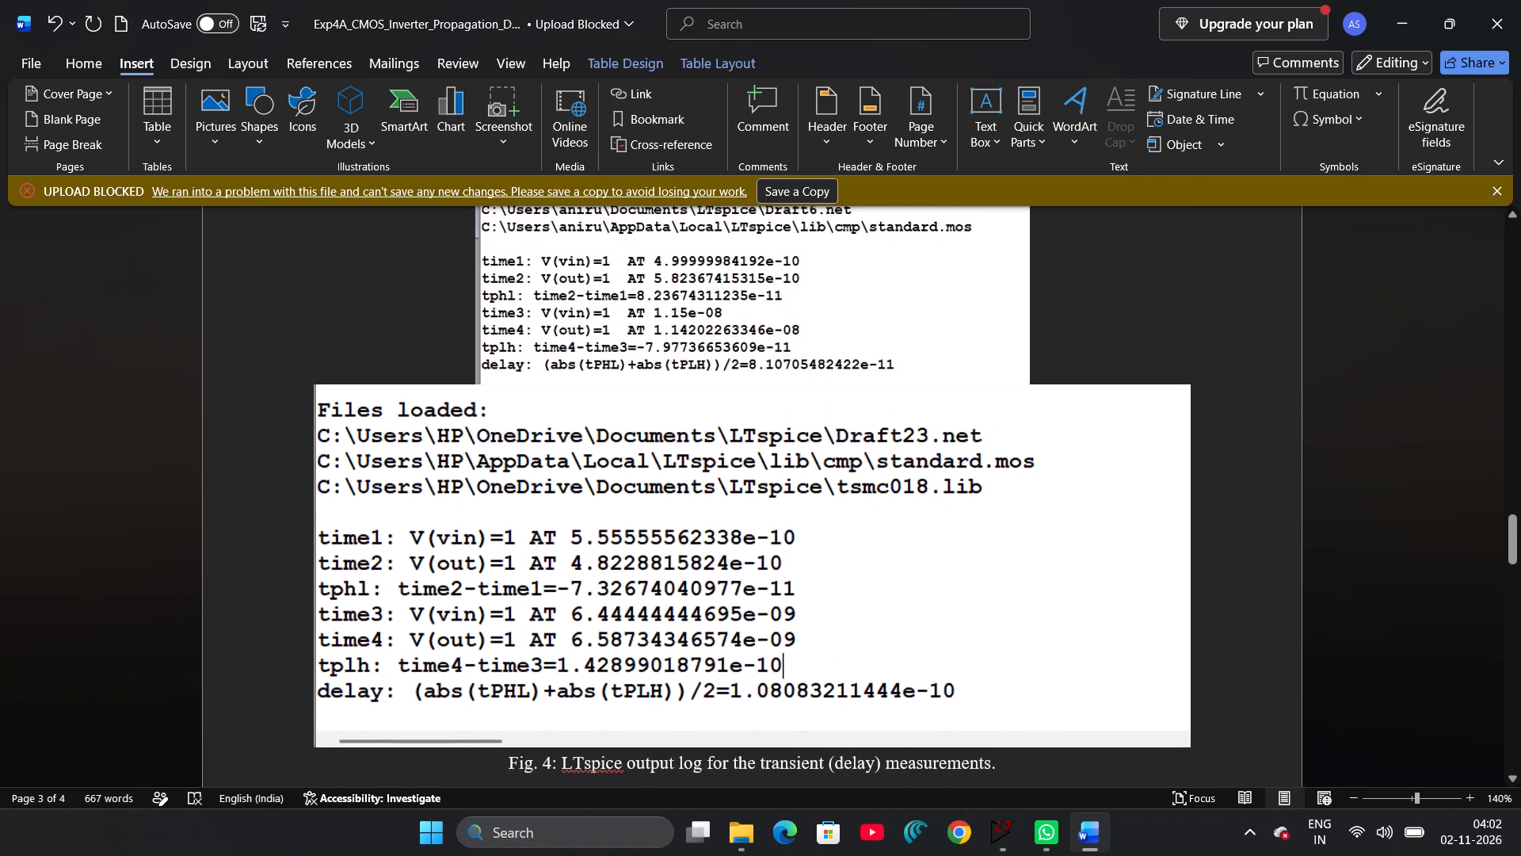
scroll(839, 438, "right", 1)
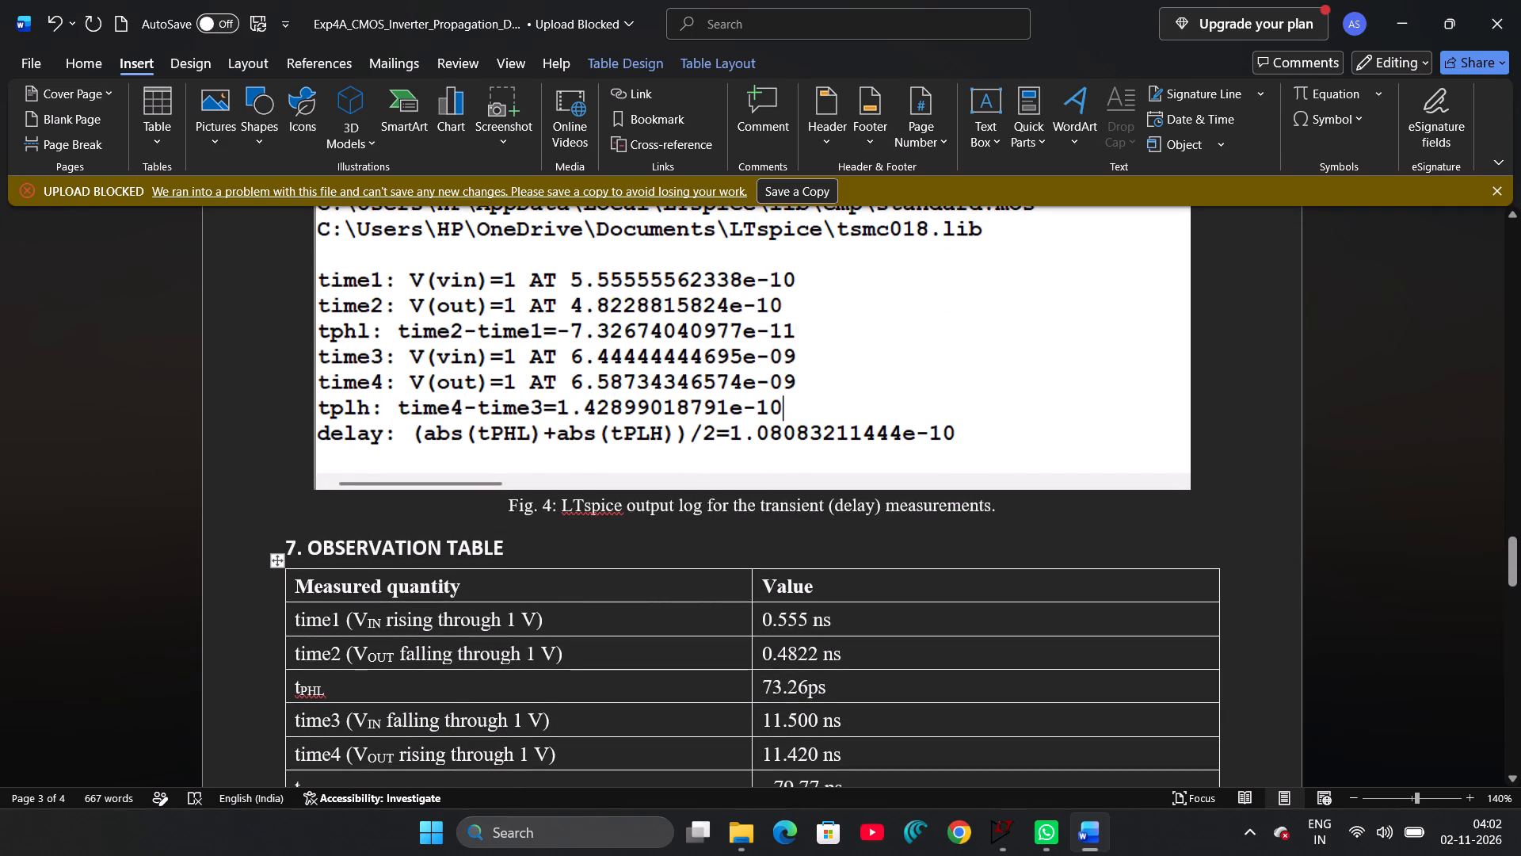
Set the time3 value in the observation table to 64.44 ns.
left_click(783, 720)
key("BackSpace")
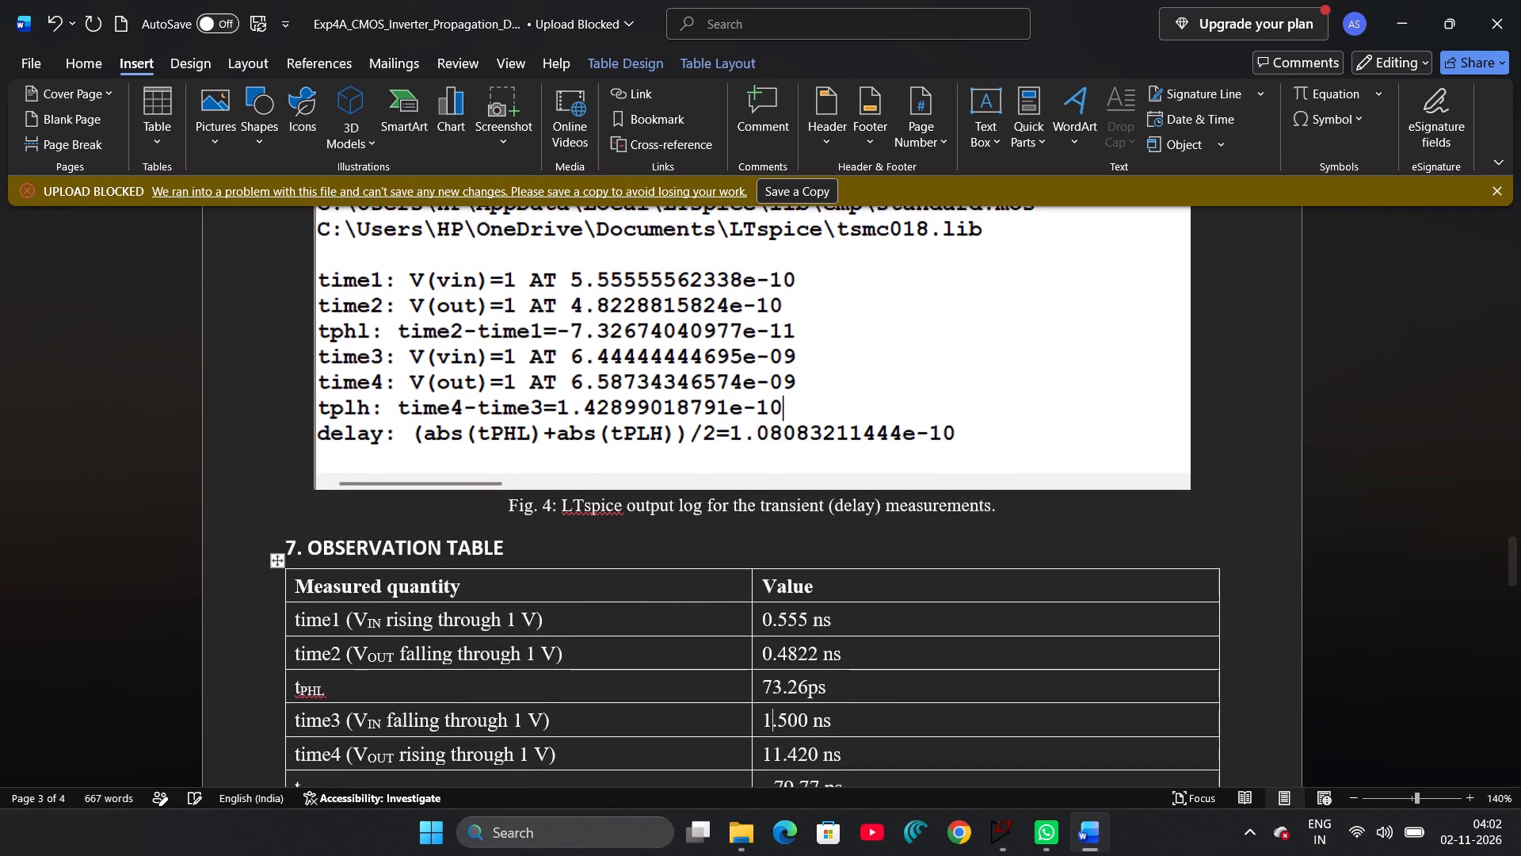
key("BackSpace")
type("64")
key("Right")
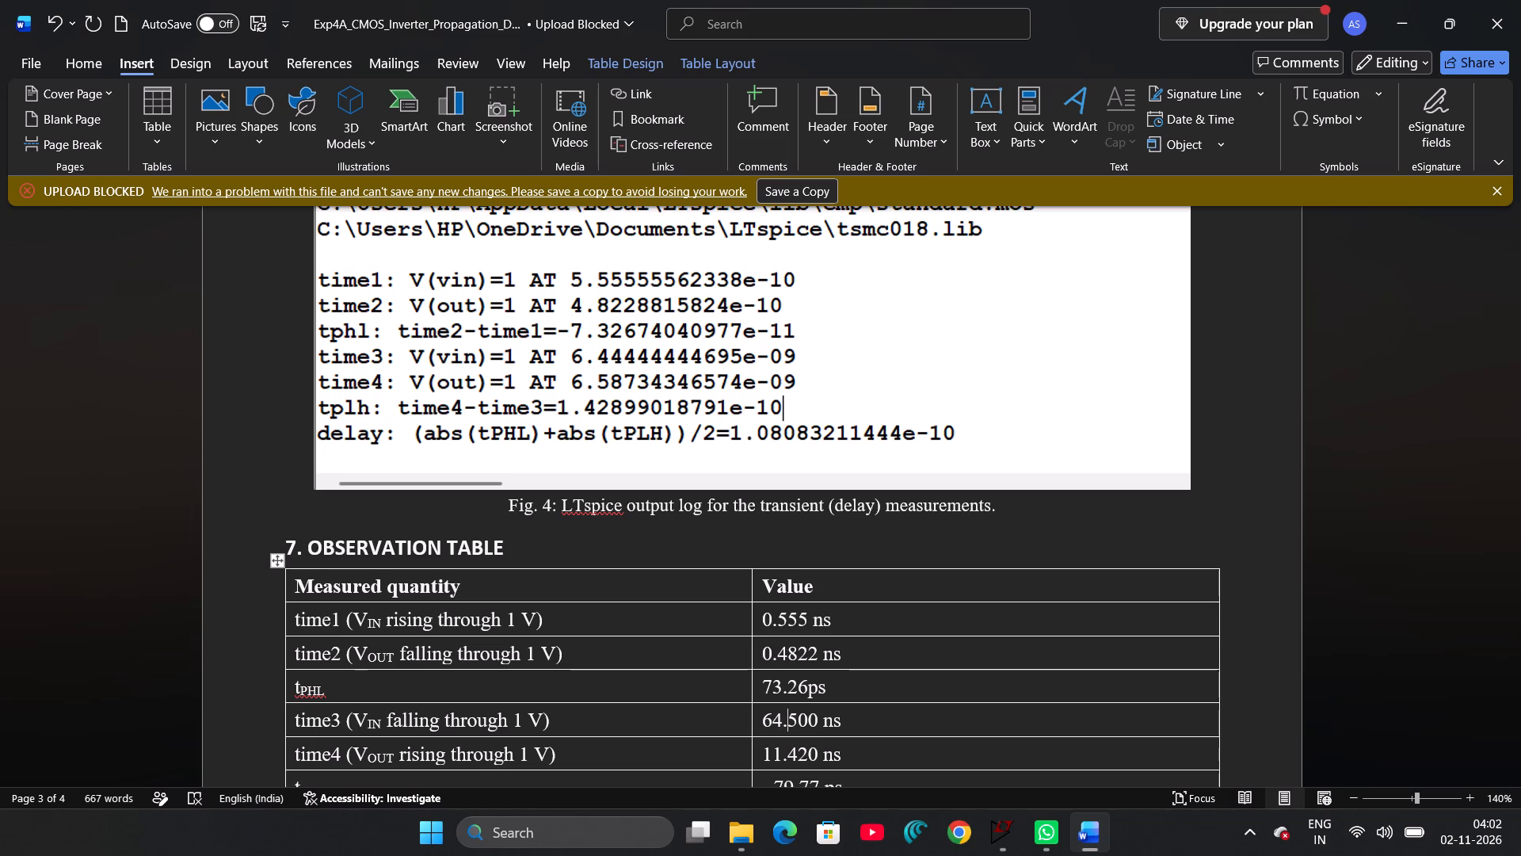
key("Right")
key("Right")
key("Right")
key("backslash")
key("BackSpace")
key("BackSpace")
key("BackSpace")
key("BackSpace")
type("44")
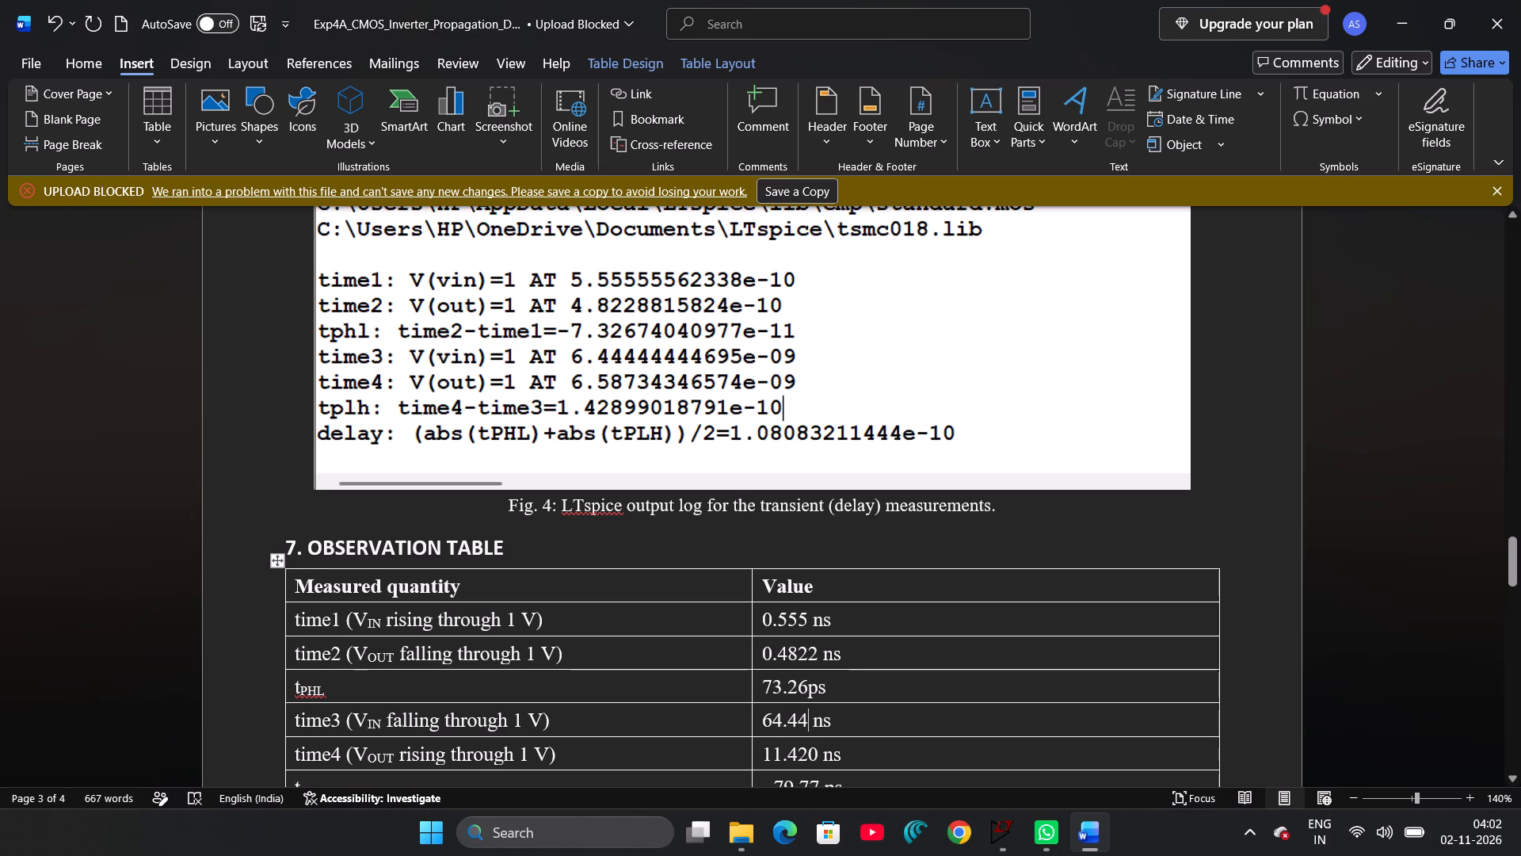
Set the time4 value in the observation table to 65.870 ns.
left_click(780, 758)
key("BackSpace")
key("BackSpace")
type("65")
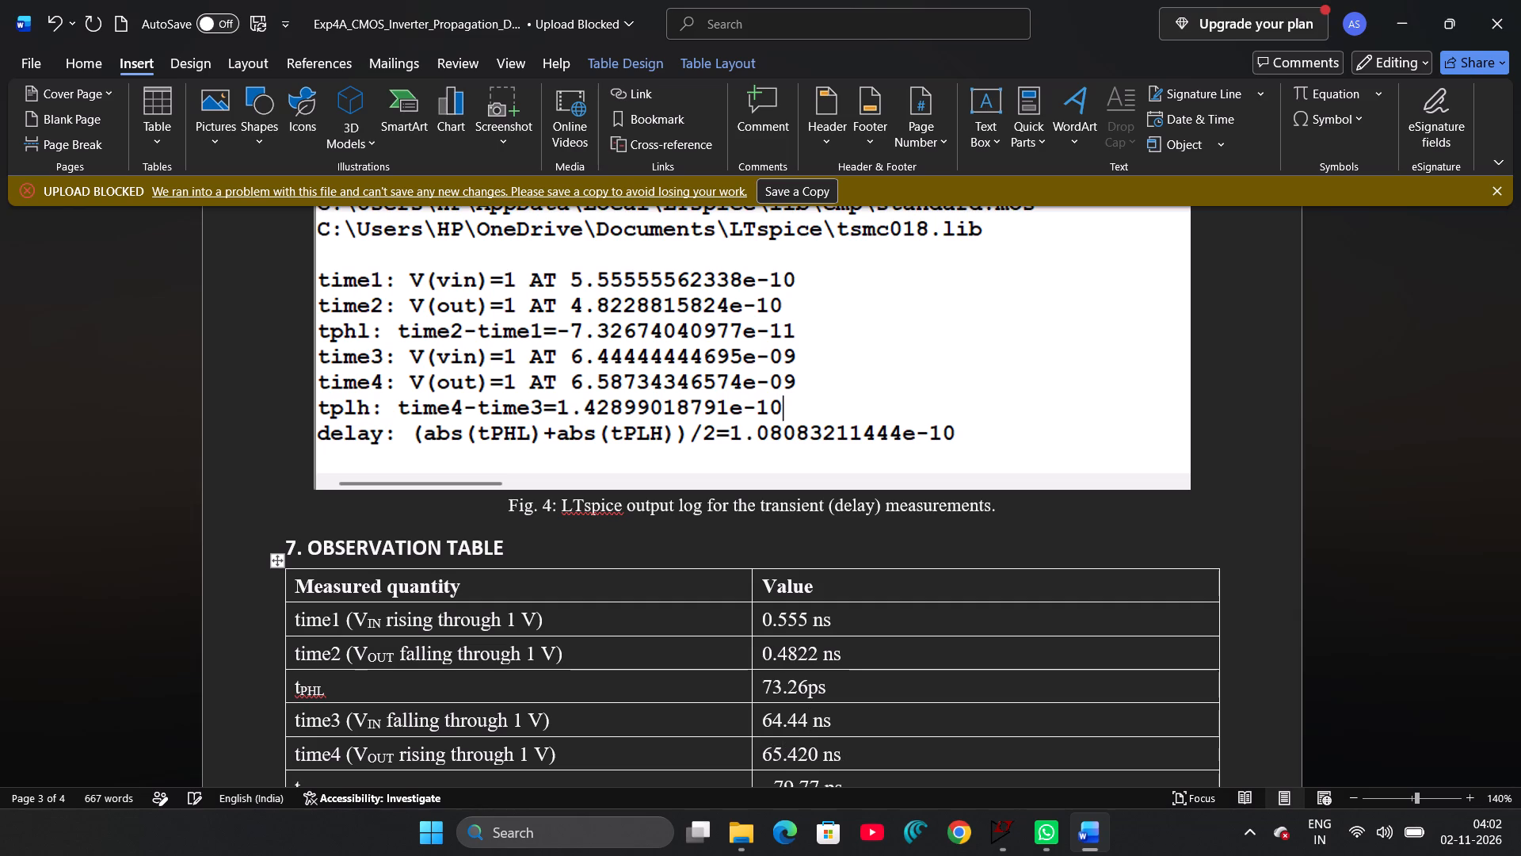
key("Right")
key("Right")
key("Right")
key("BackSpace")
key("BackSpace")
type("87")
Check the Fig. 4 output log and set the tPLH value in the observation table to 14.28 ps.
scroll(791, 764, "down", 1)
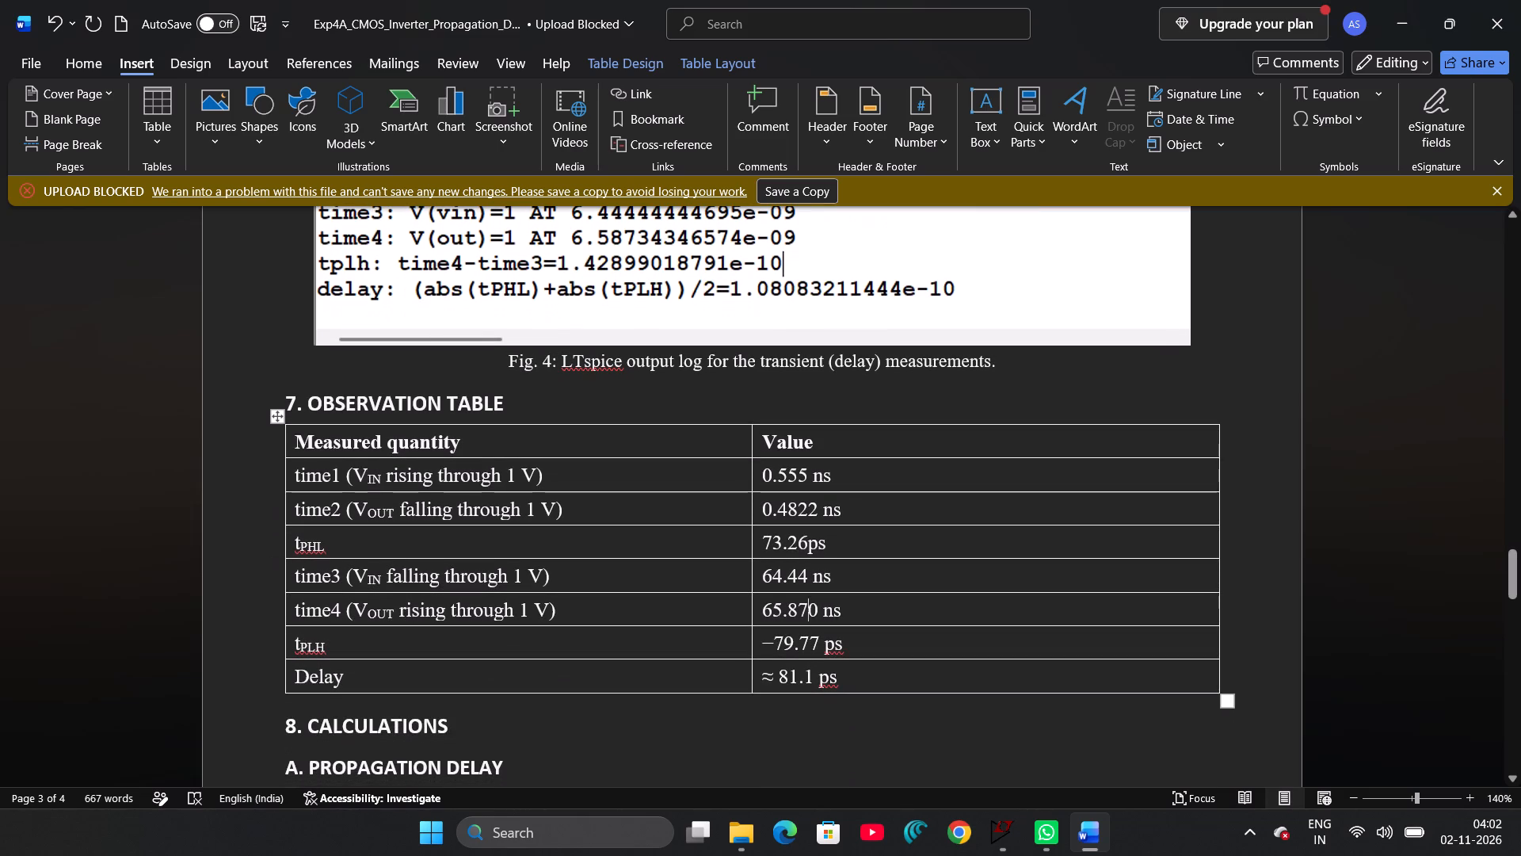
scroll(753, 579, "right", 1)
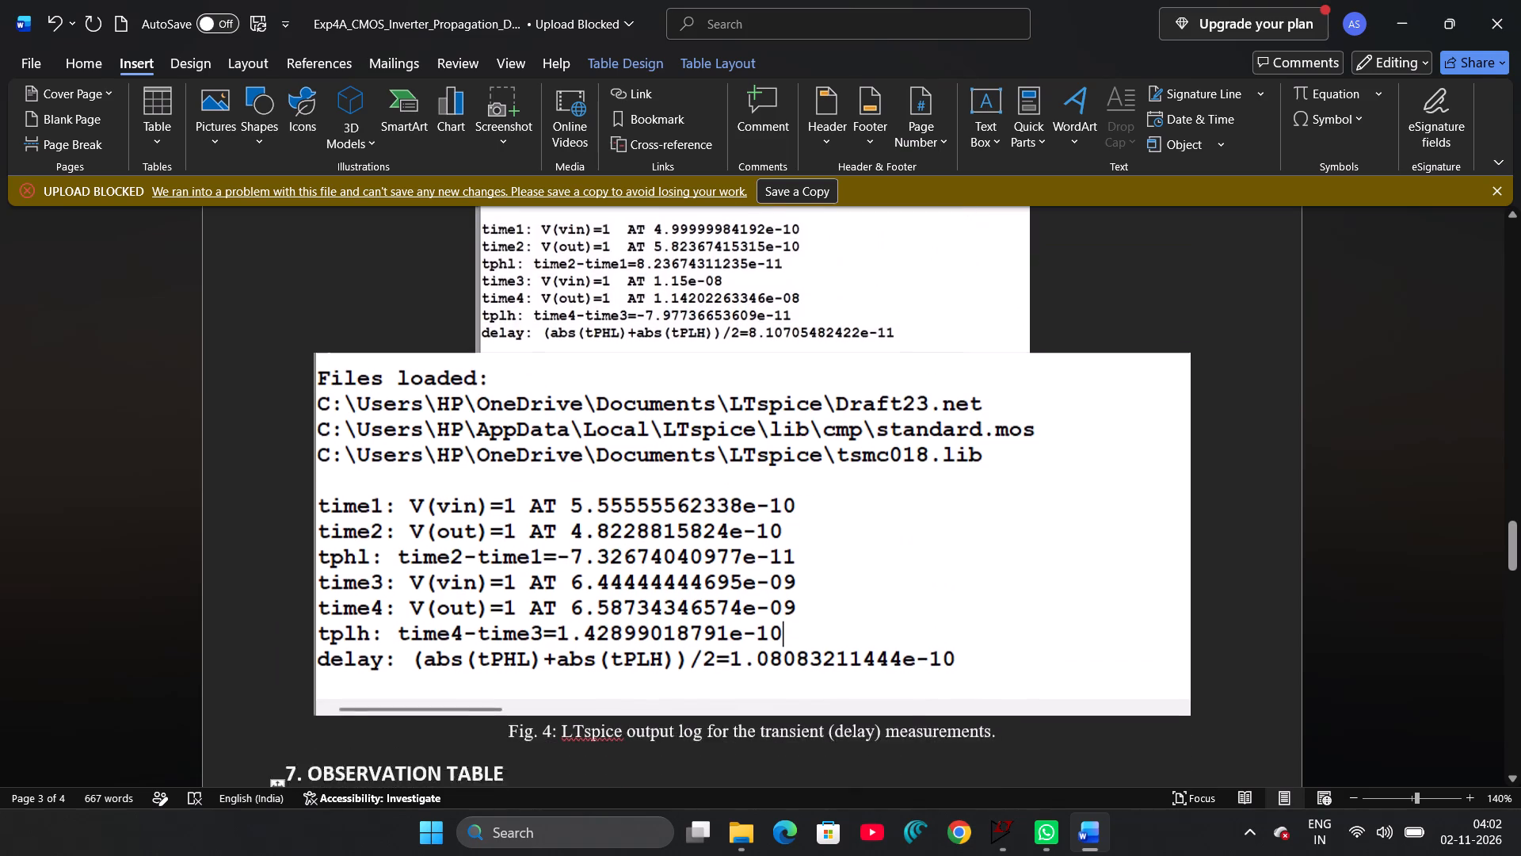
scroll(753, 579, "right", 1)
scroll(753, 579, "down", 1)
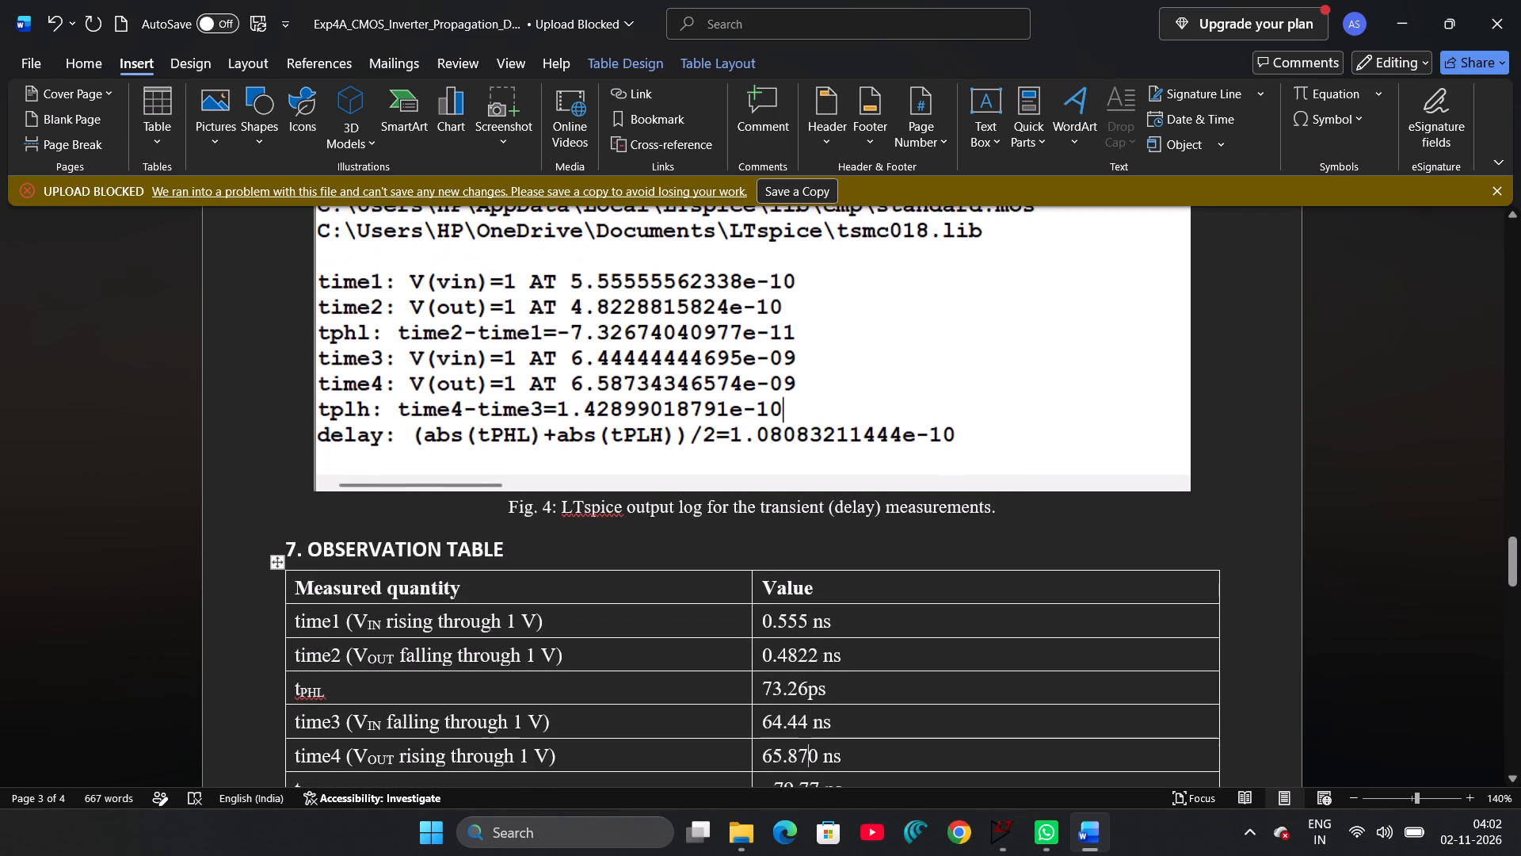
scroll(698, 556, "down", 1)
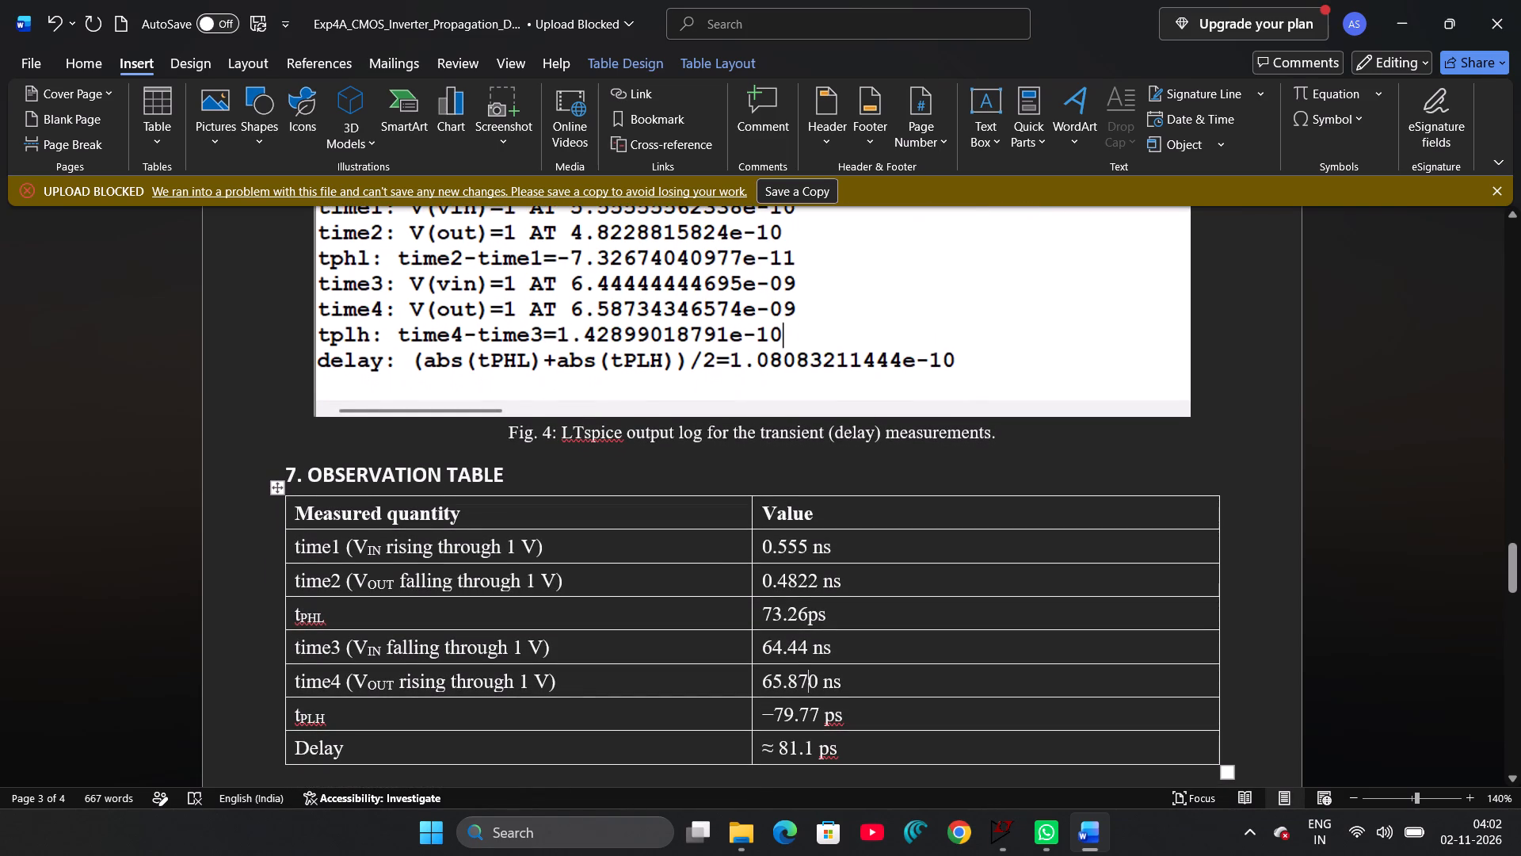
left_click(792, 714)
key("BackSpace")
key("BackSpace")
key("BackSpace")
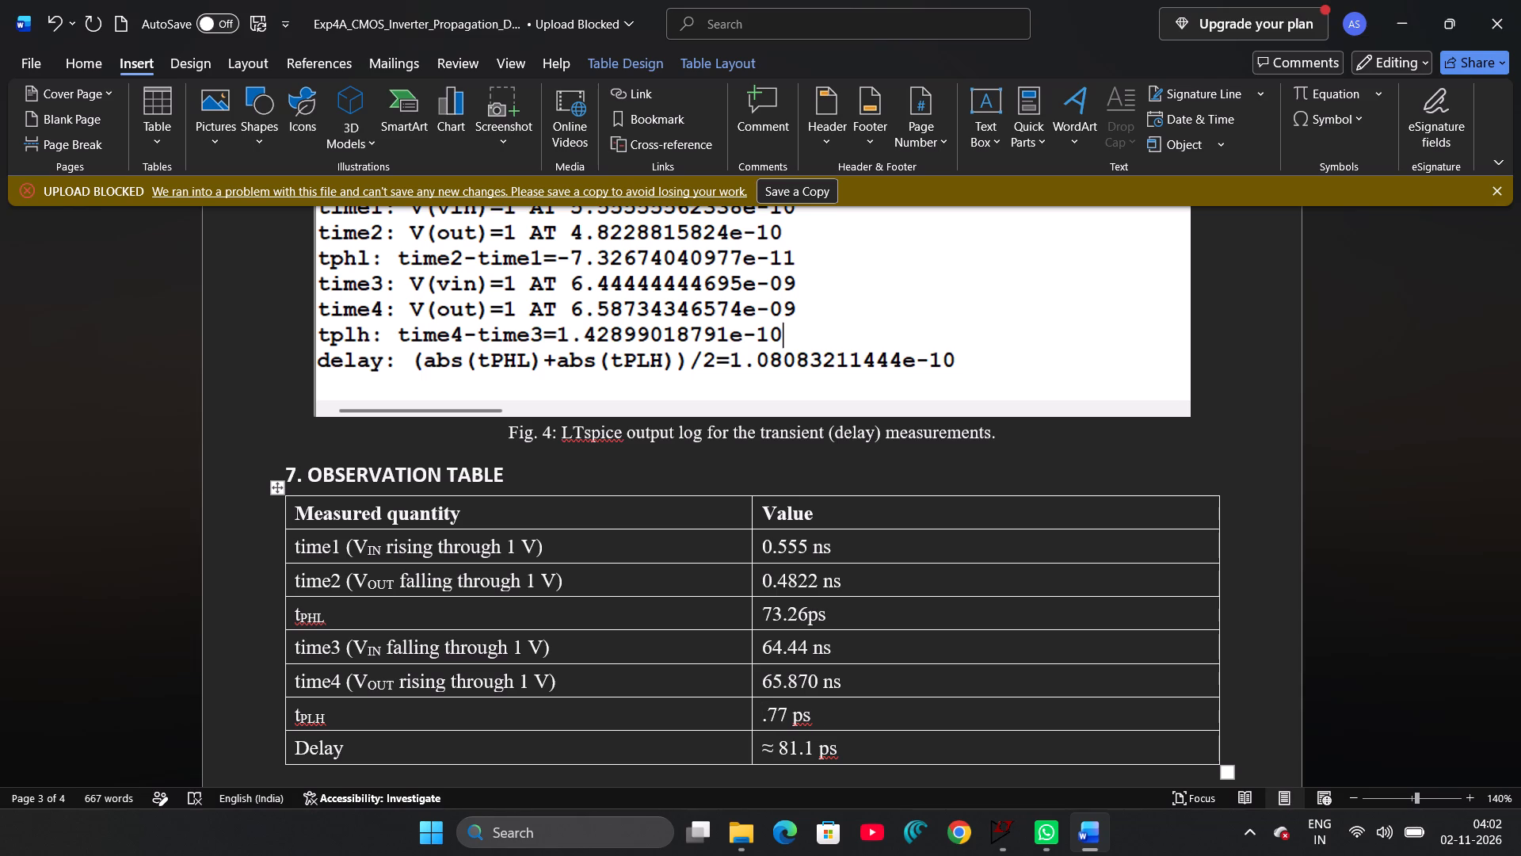
key("1")
key("4")
scroll(792, 714, "up", 2)
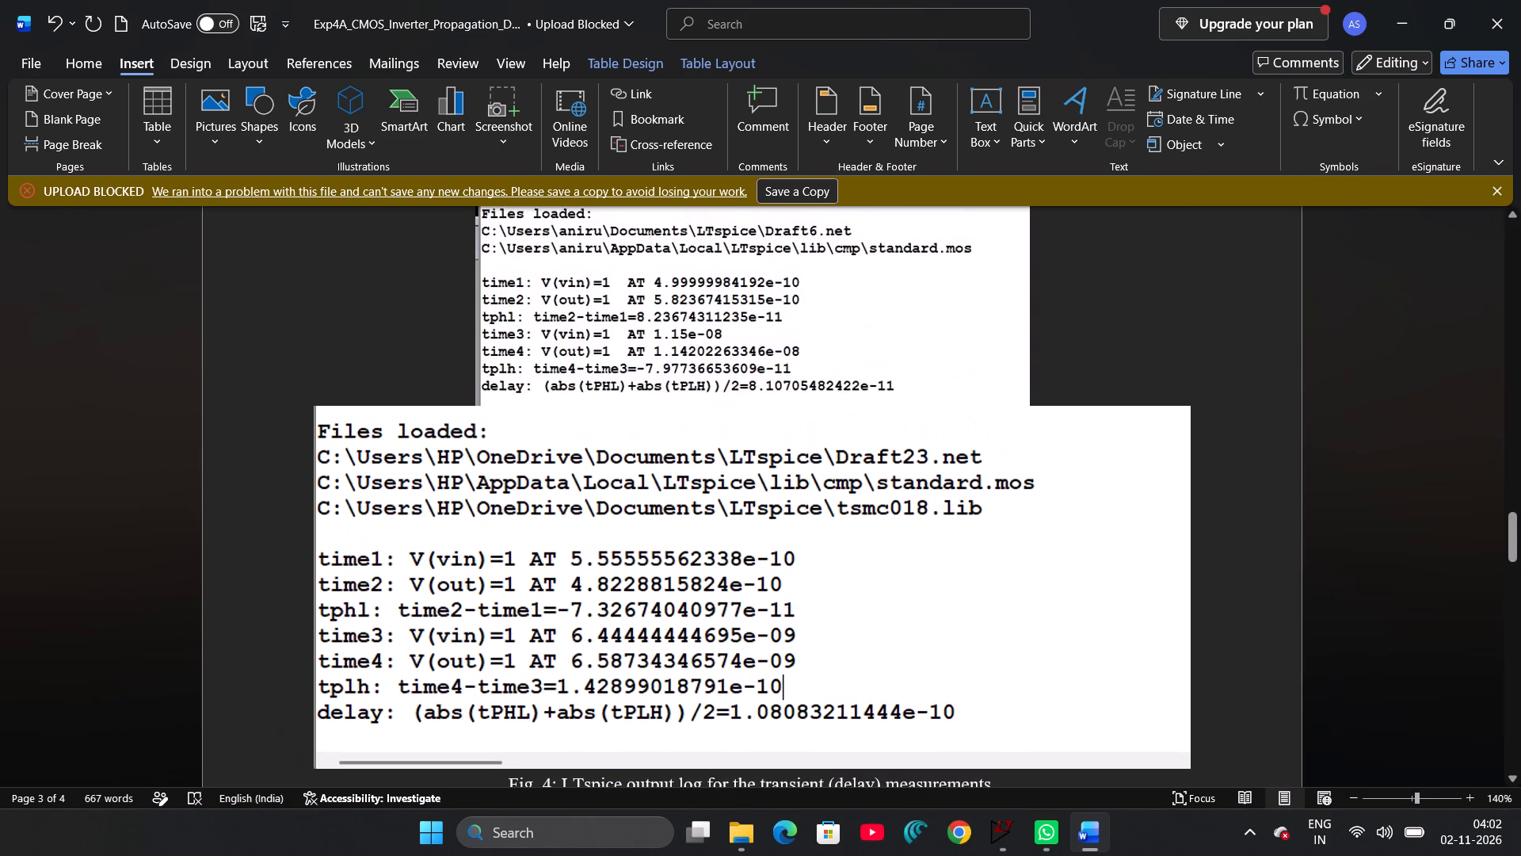
scroll(792, 714, "up", 1)
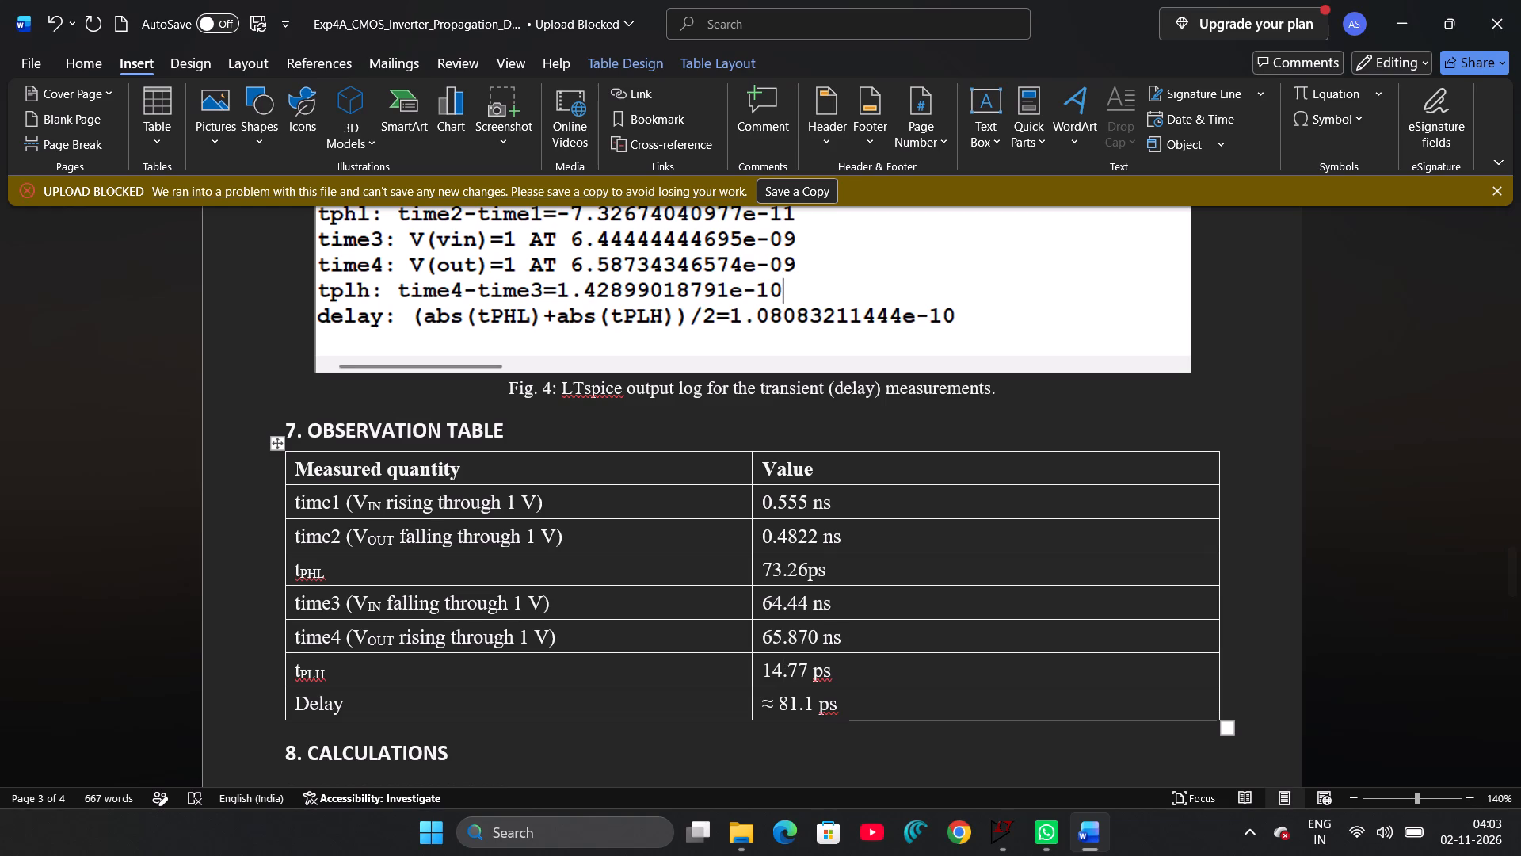
key("Right")
key("Right")
key("Right")
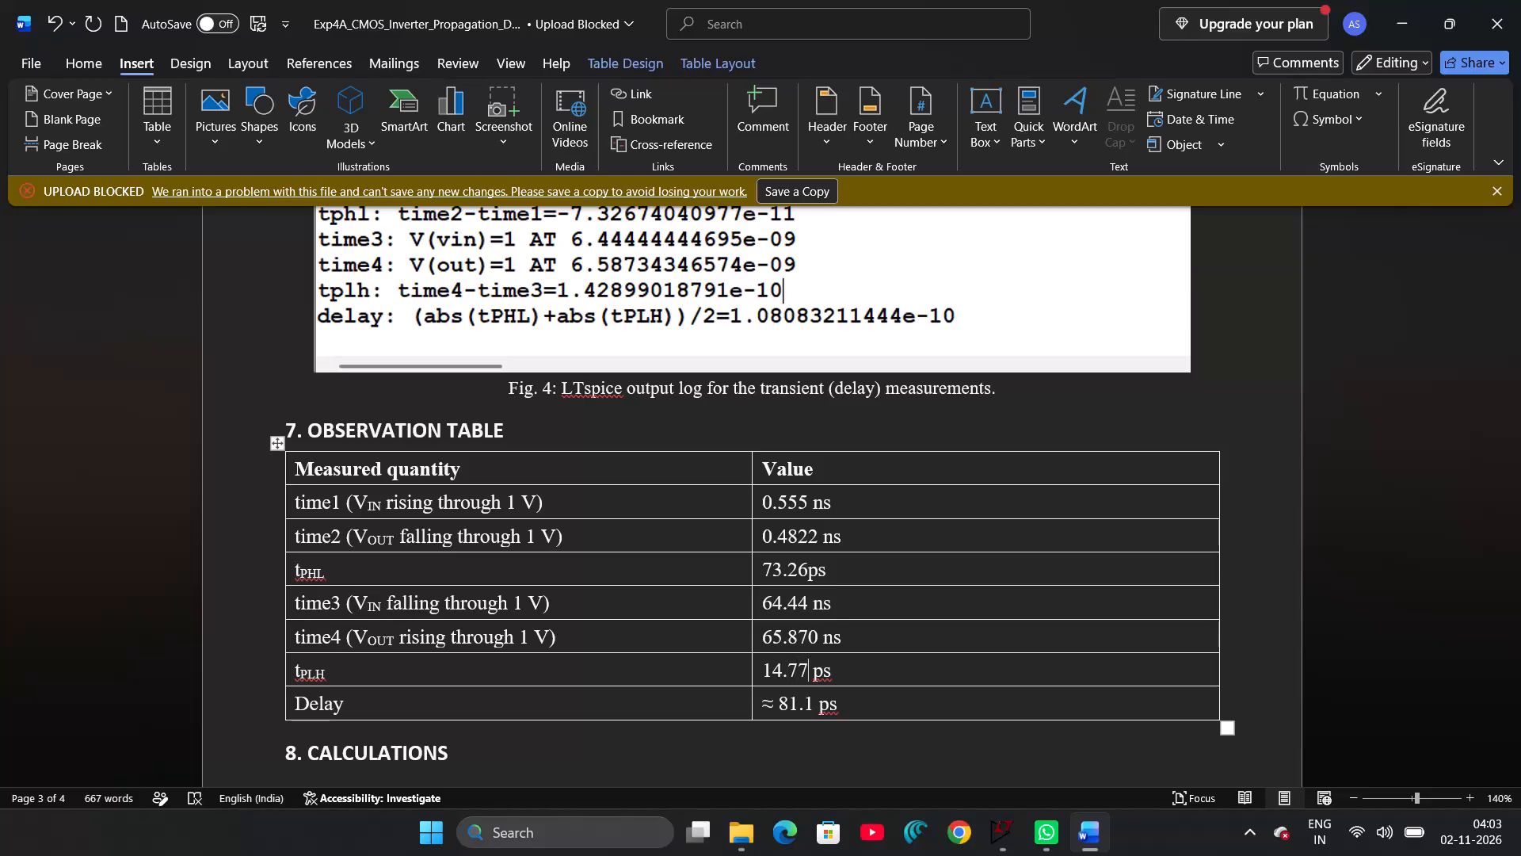
key("BackSpace")
key("BackSpace")
type("28")
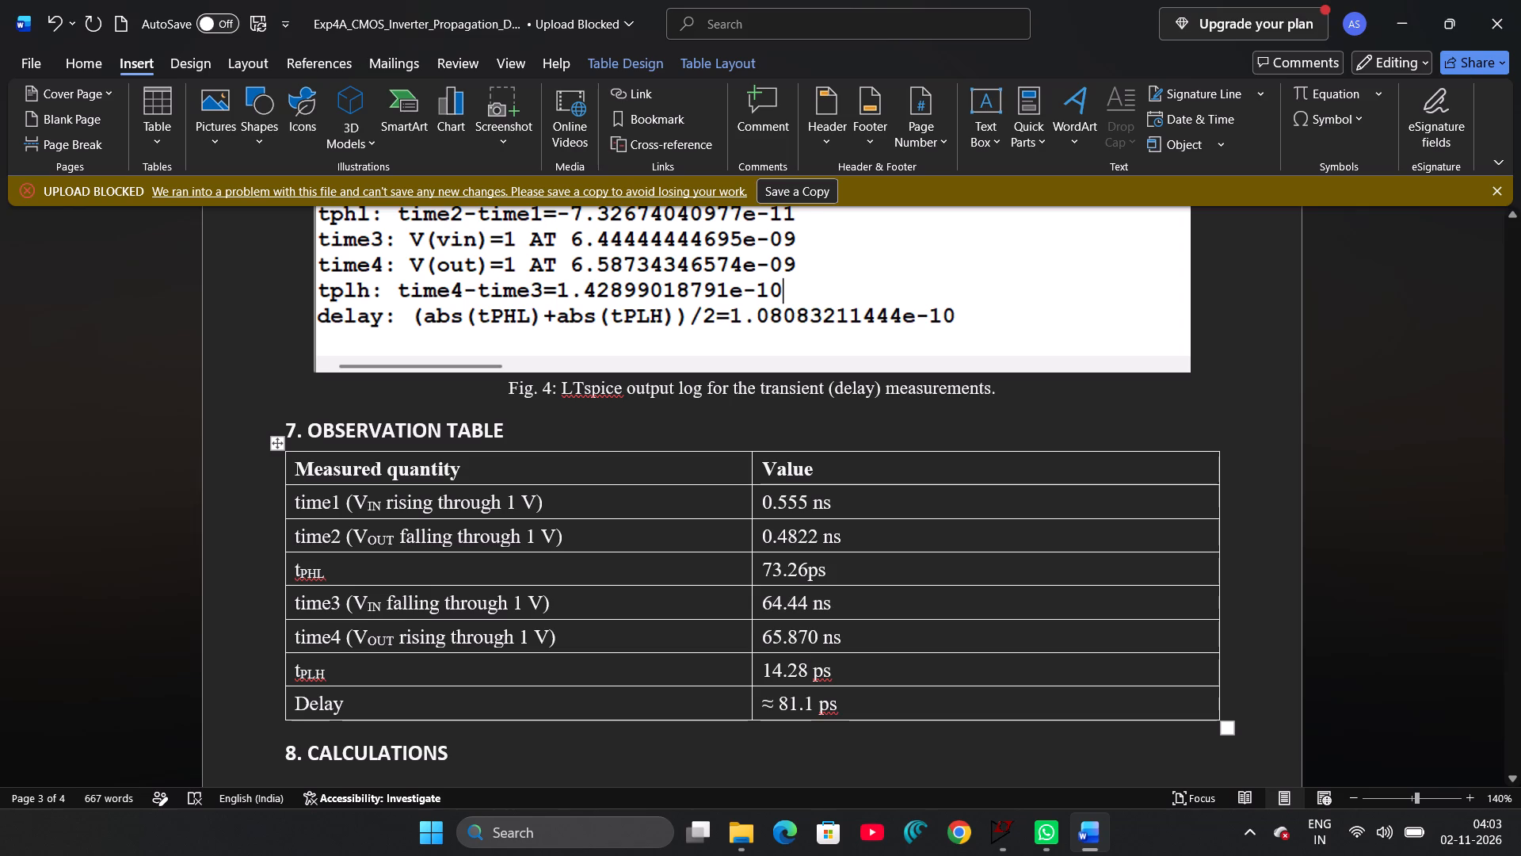
Set the Delay value in the observation table to ≈ 10.80 ps.
left_click(802, 709)
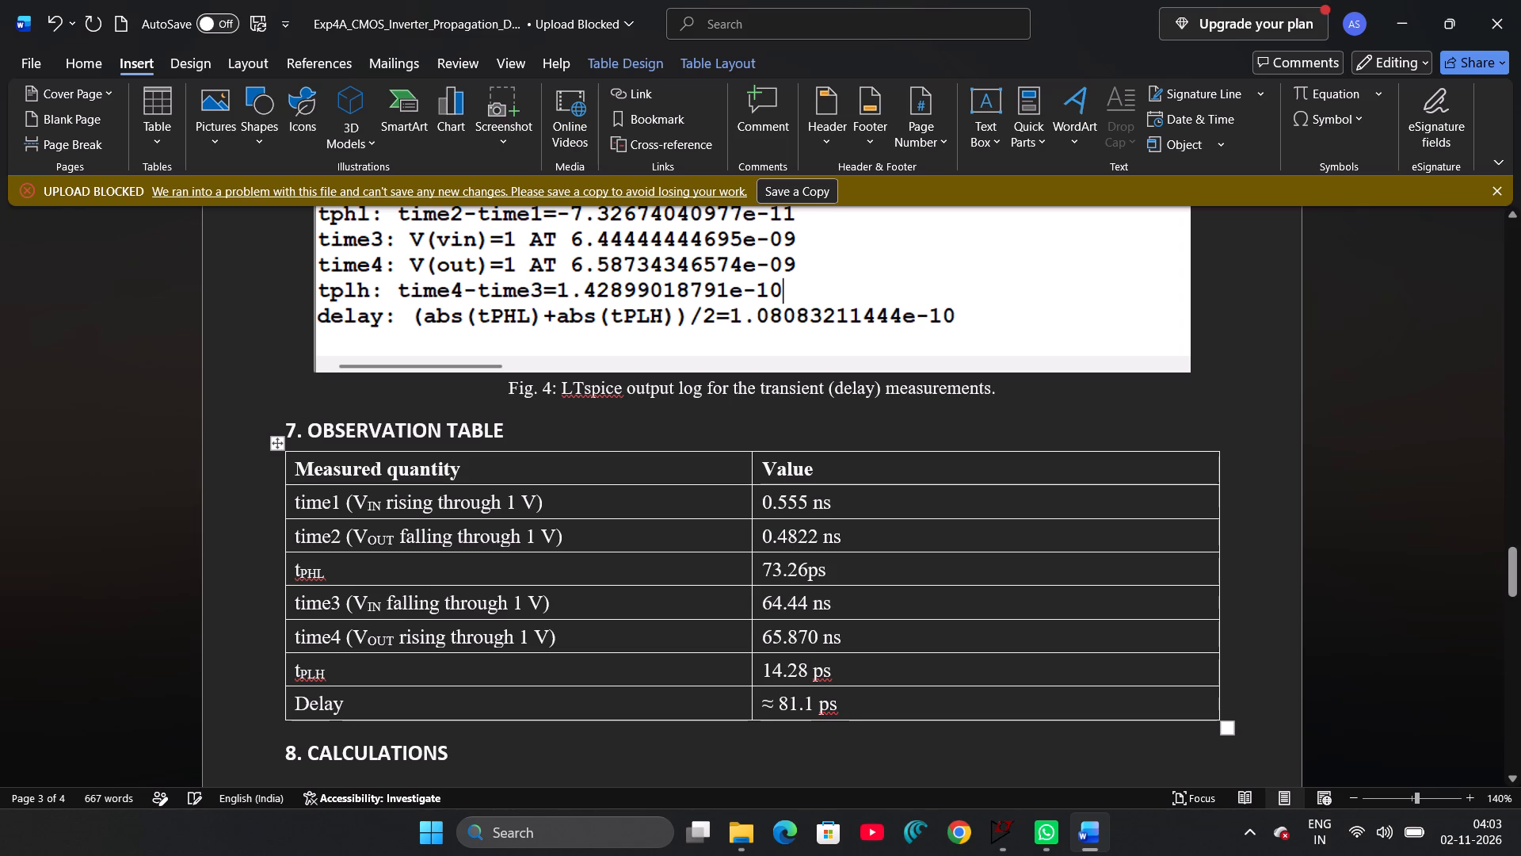
left_click(795, 709)
key("BackSpace")
key("BackSpace")
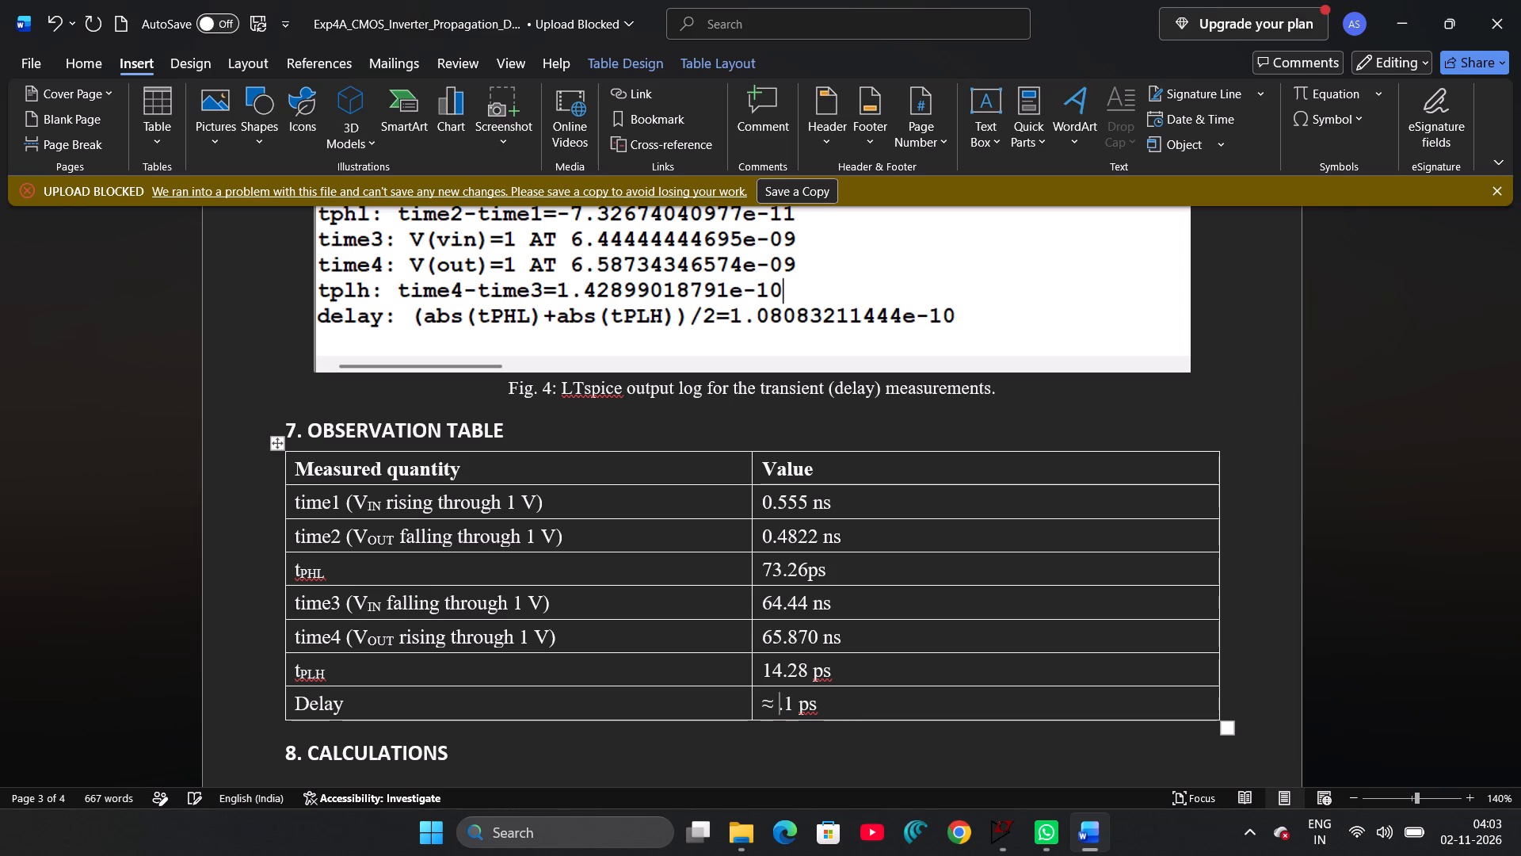
type("10")
key("Right")
key("Right")
key("BackSpace")
type("80")
Make the tPHL value in the observation table negative, so it reads -73.26ps.
left_click(767, 563)
key("minus")
In the propagation delay calculation, change the tPHL subtraction to 0.555 ns − 0.4822 ns.
scroll(719, 690, "down", 1)
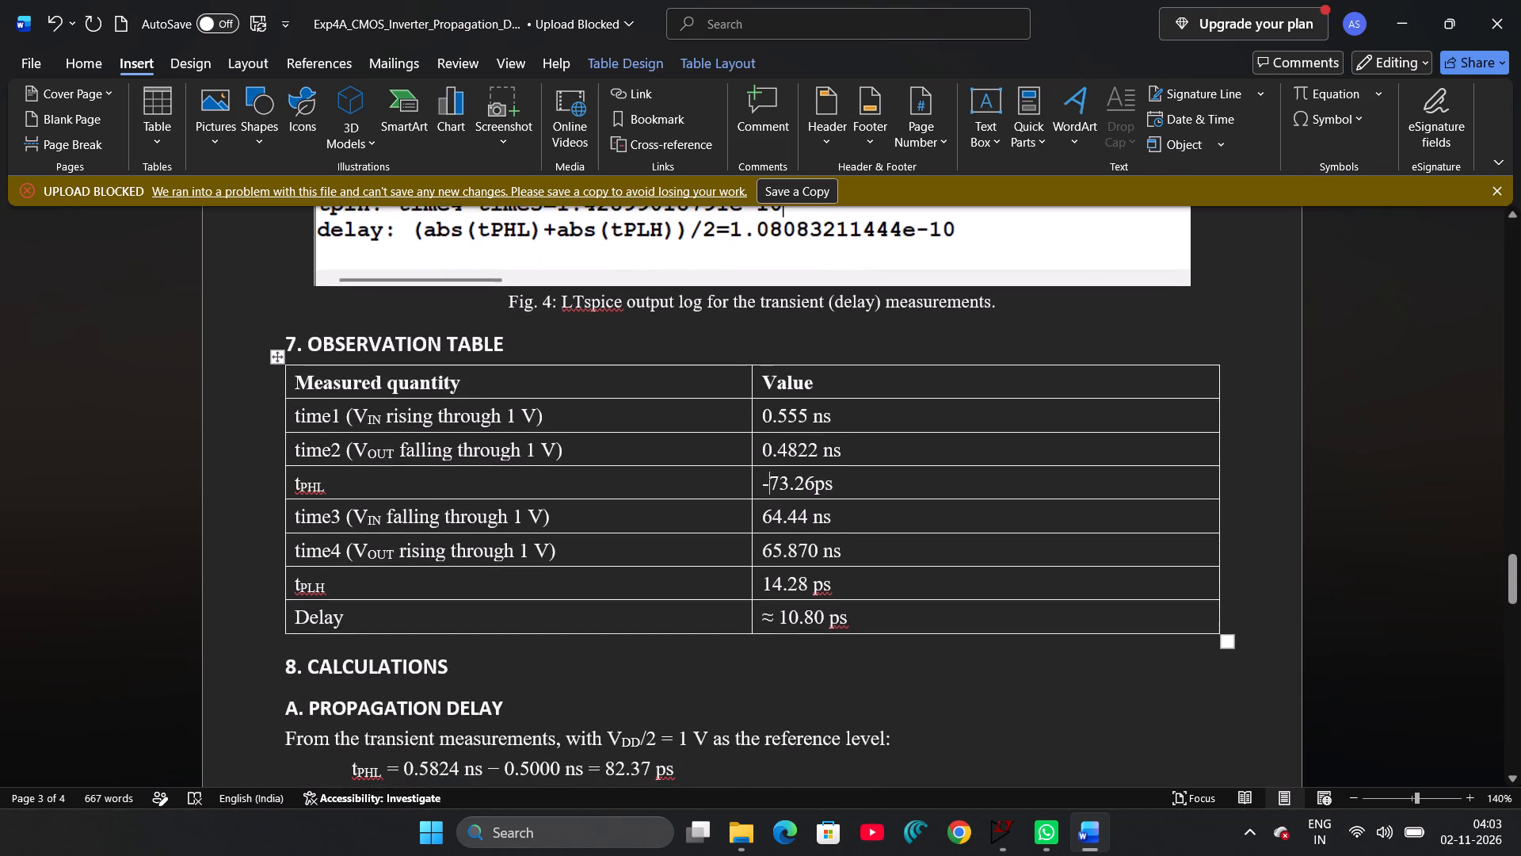
scroll(719, 690, "down", 1)
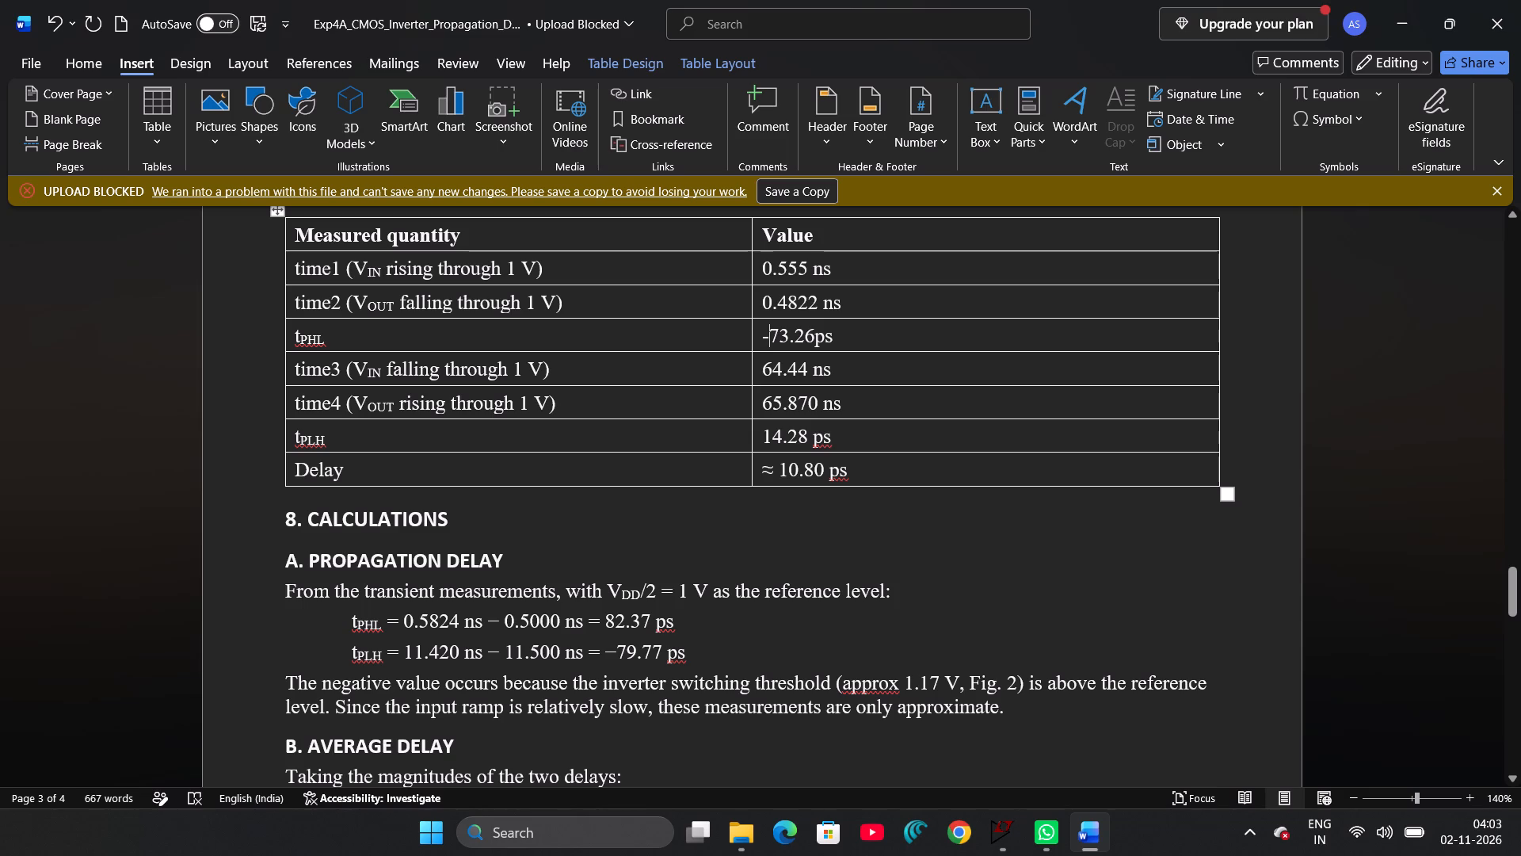
left_click_drag(406, 616, 706, 644)
left_click(706, 644)
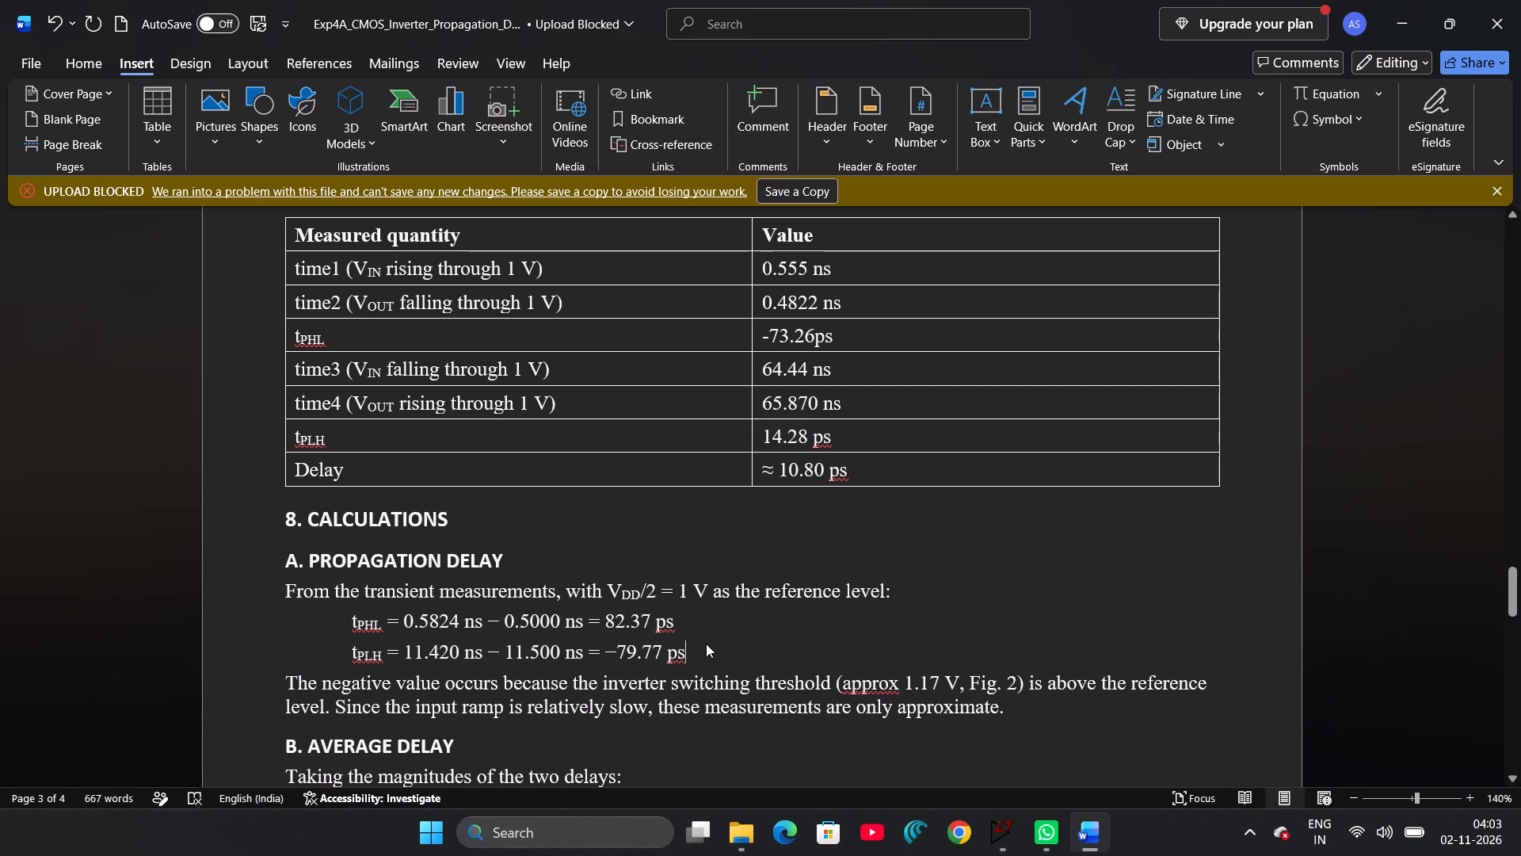
left_click(458, 617)
key("BackSpace")
key("BackSpace")
key("BackSpace")
key("BackSpace")
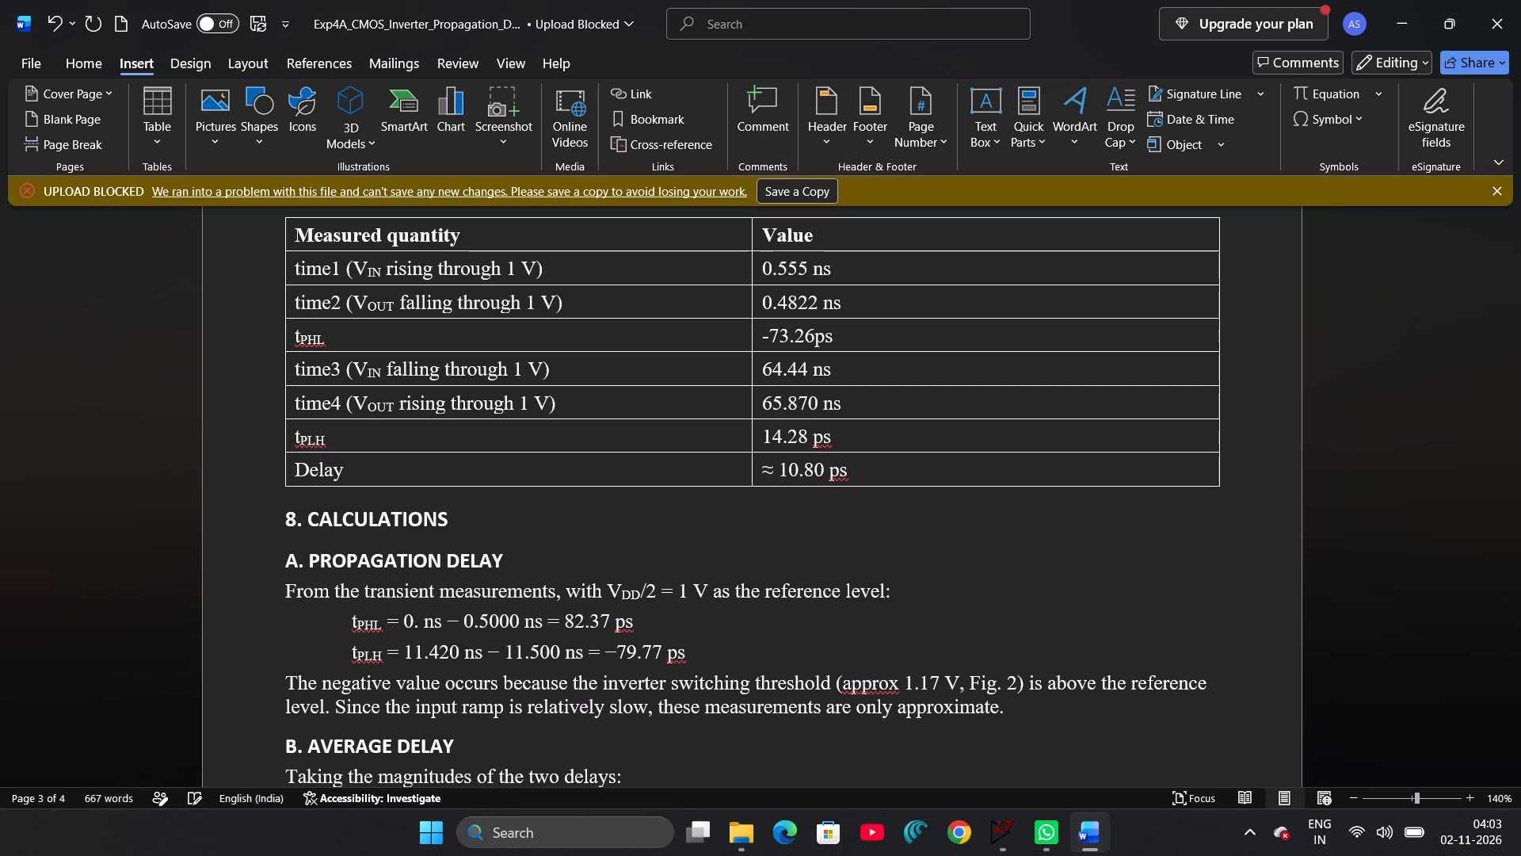
type("555")
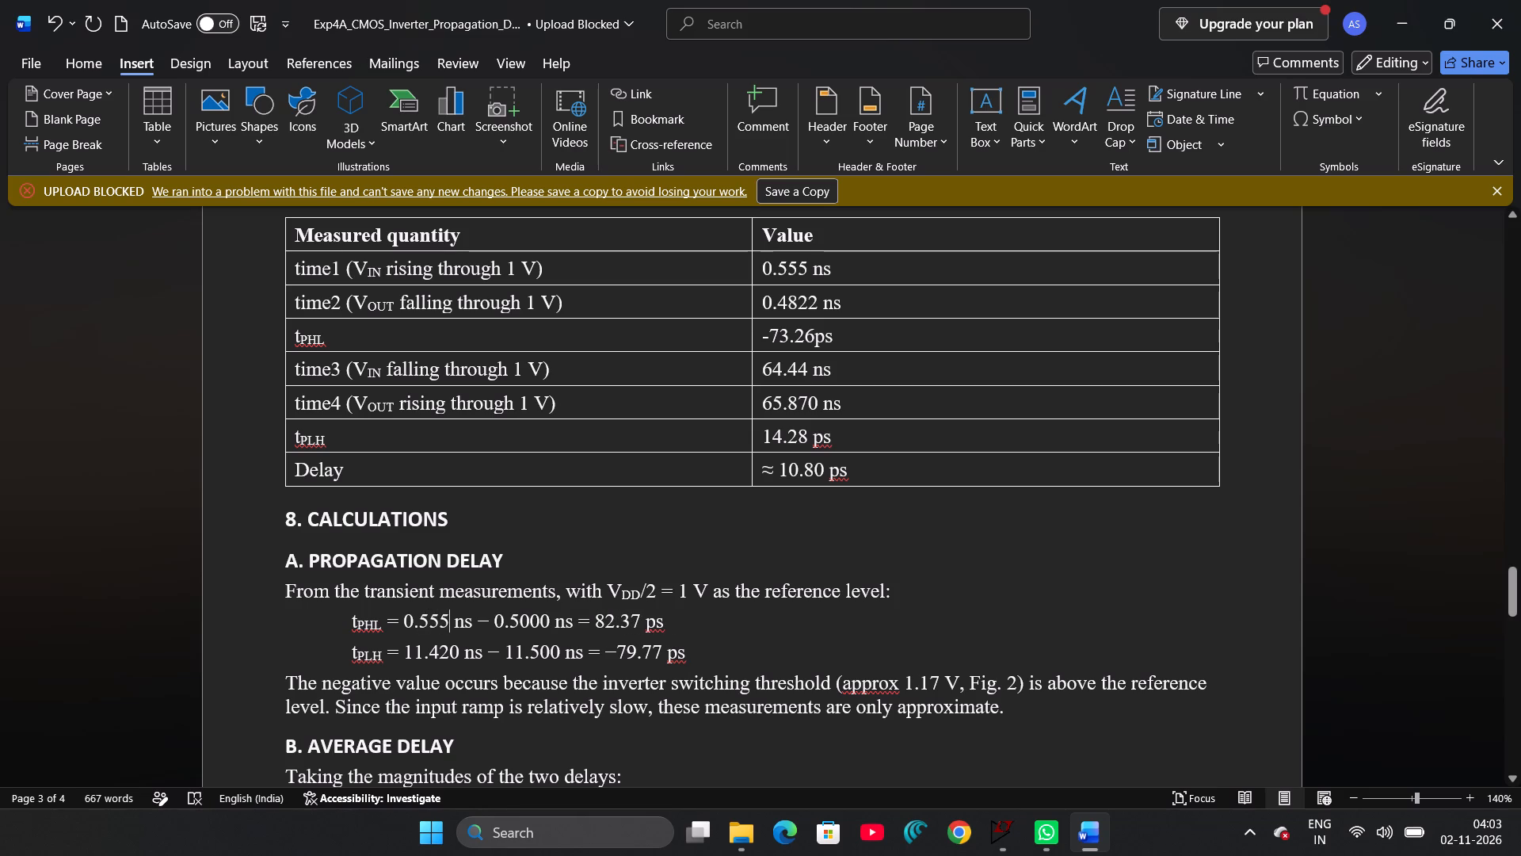
left_click(552, 623)
key("BackSpace")
key("BackSpace")
key("BackSpace")
key("BackSpace")
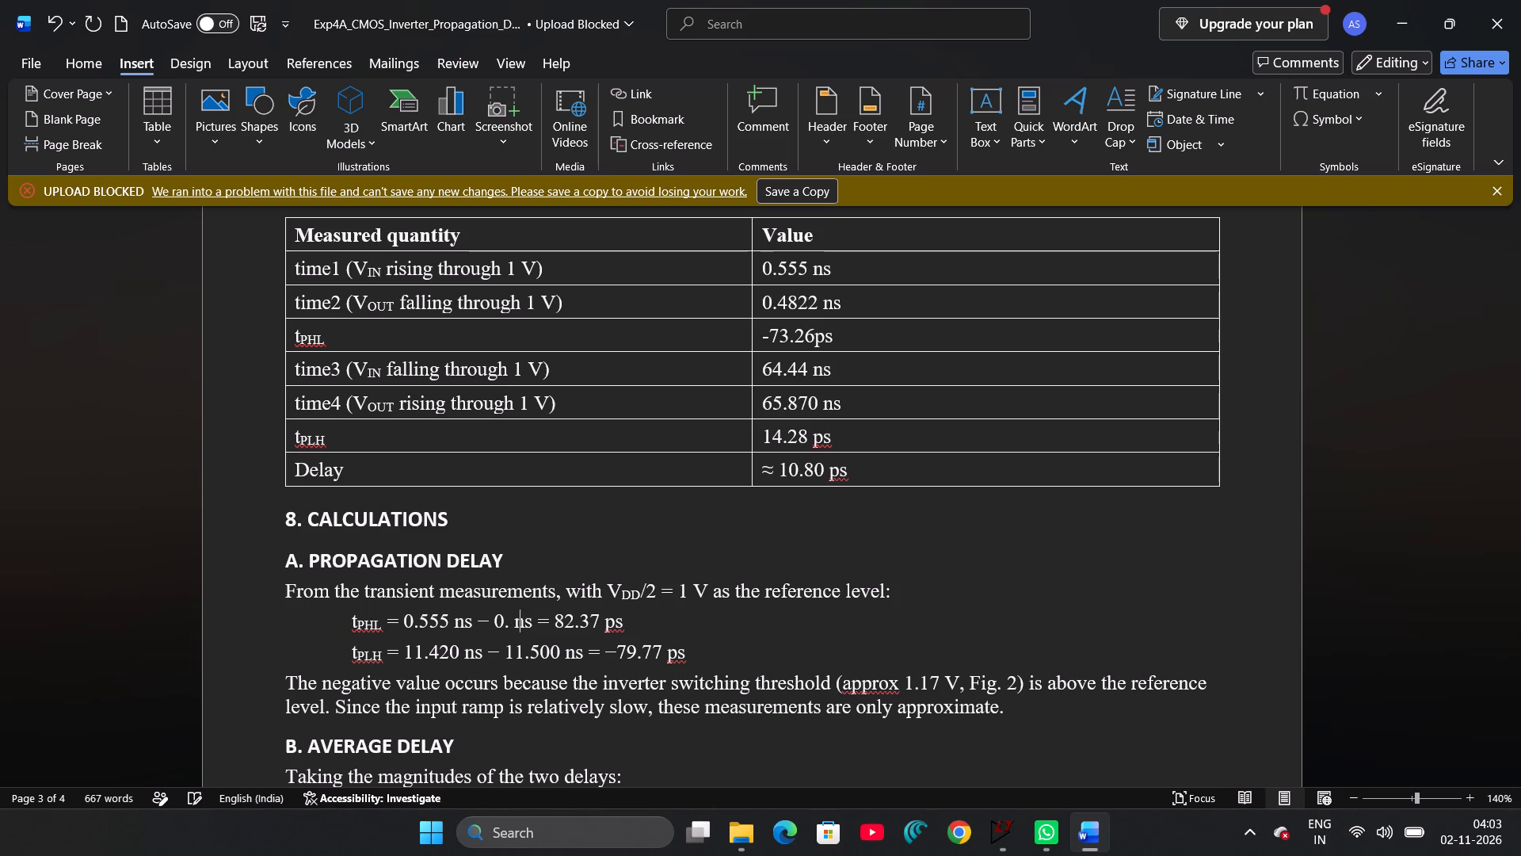
type("4822")
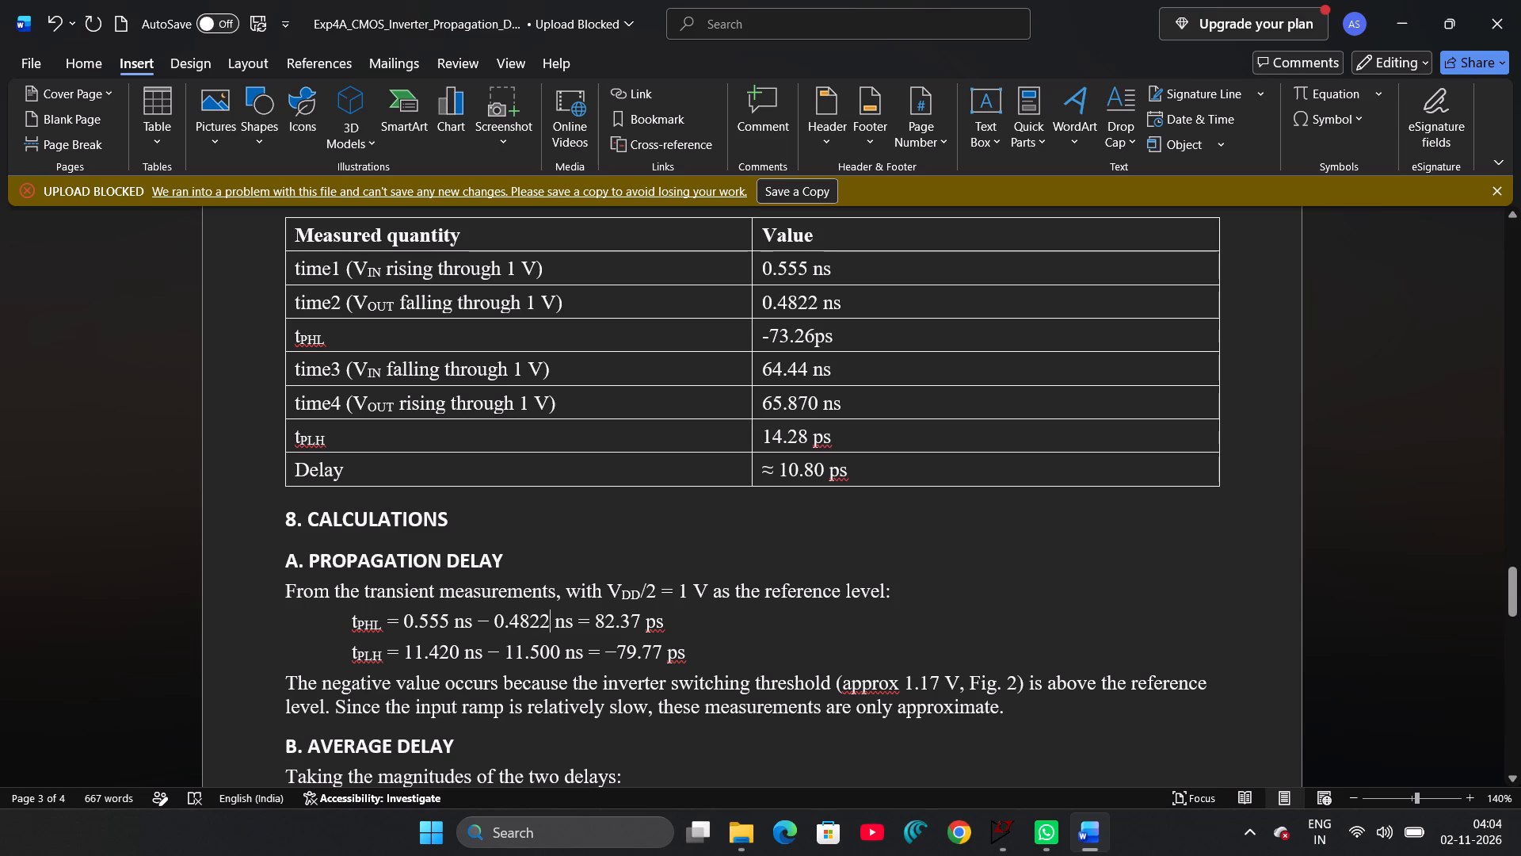
Set the result of the tPHL calculation line to -73.26 ps.
left_click(615, 623)
key("BackSpace")
key("BackSpace")
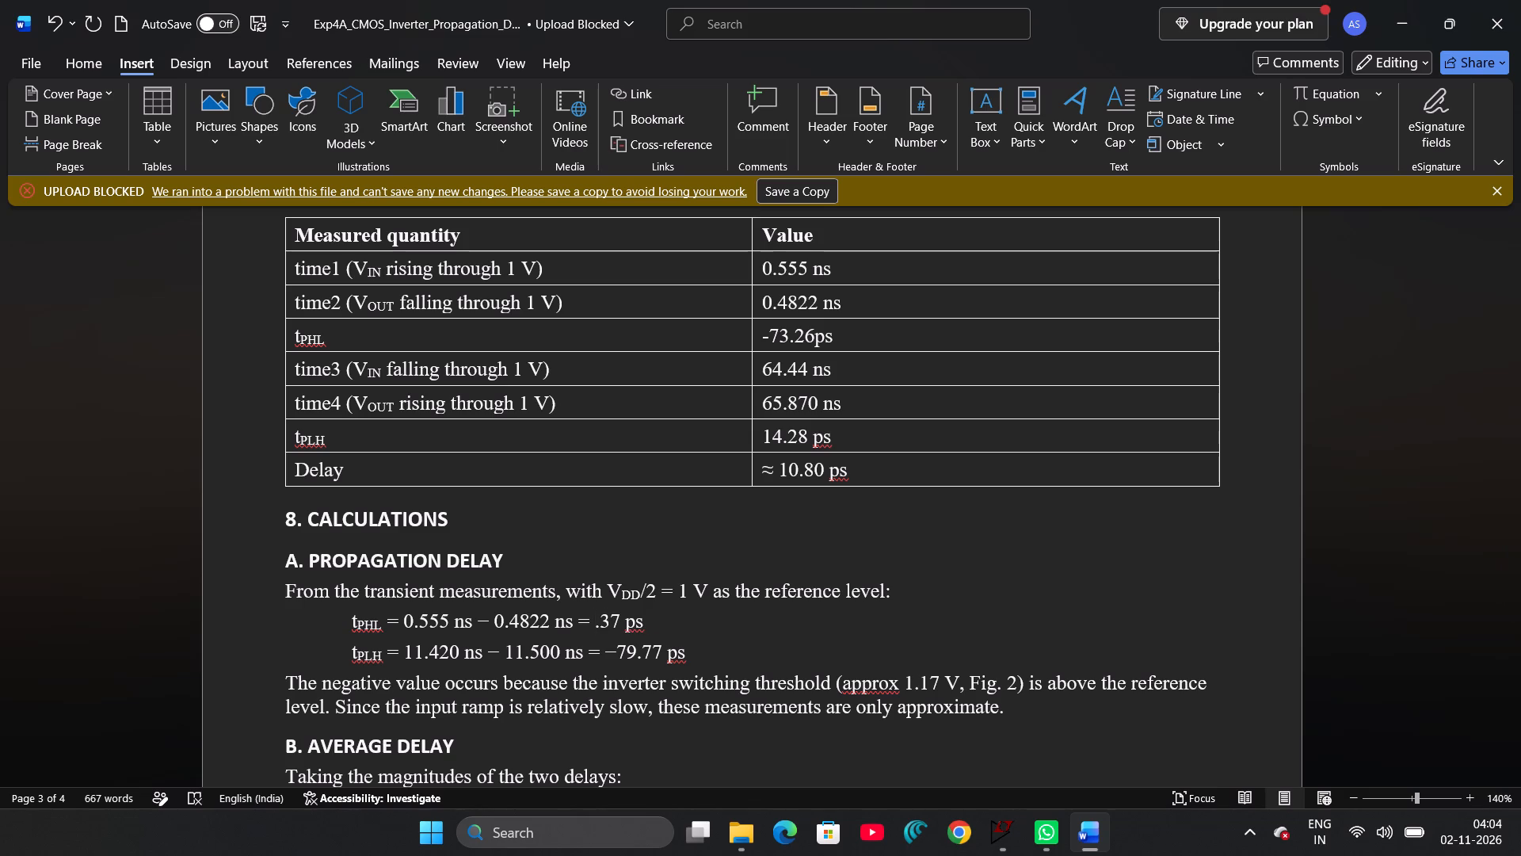
type("73")
key("Right")
key("Right")
key("Right")
key("BackSpace")
key("BackSpace")
type("26")
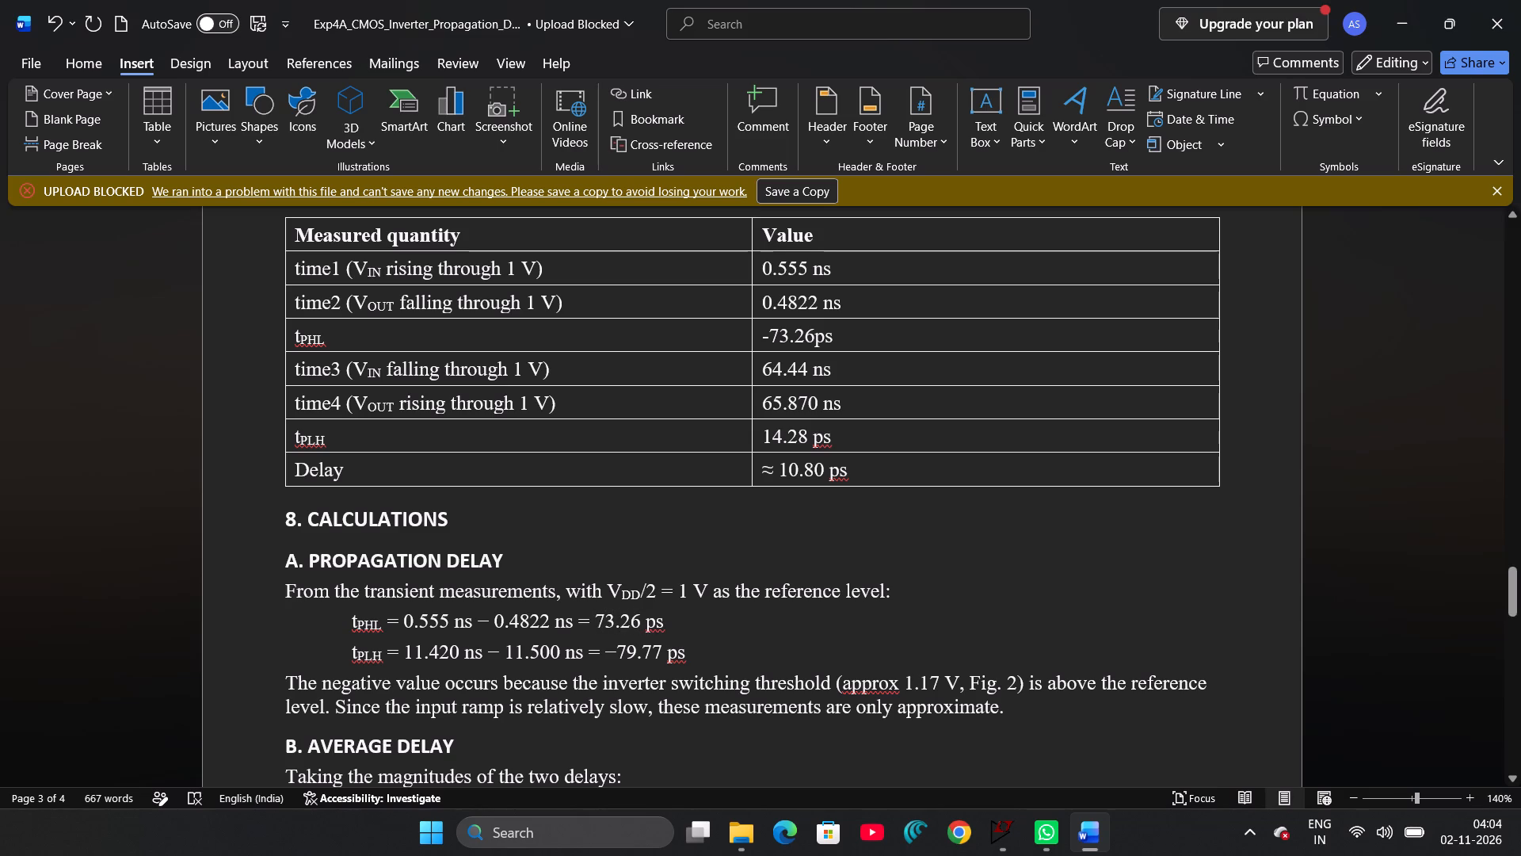
left_click(596, 616)
key("minus")
In the propagation delay calculation, change the first term of the tPLH subtraction to 64.44 ns.
left_click(422, 654)
key("BackSpace")
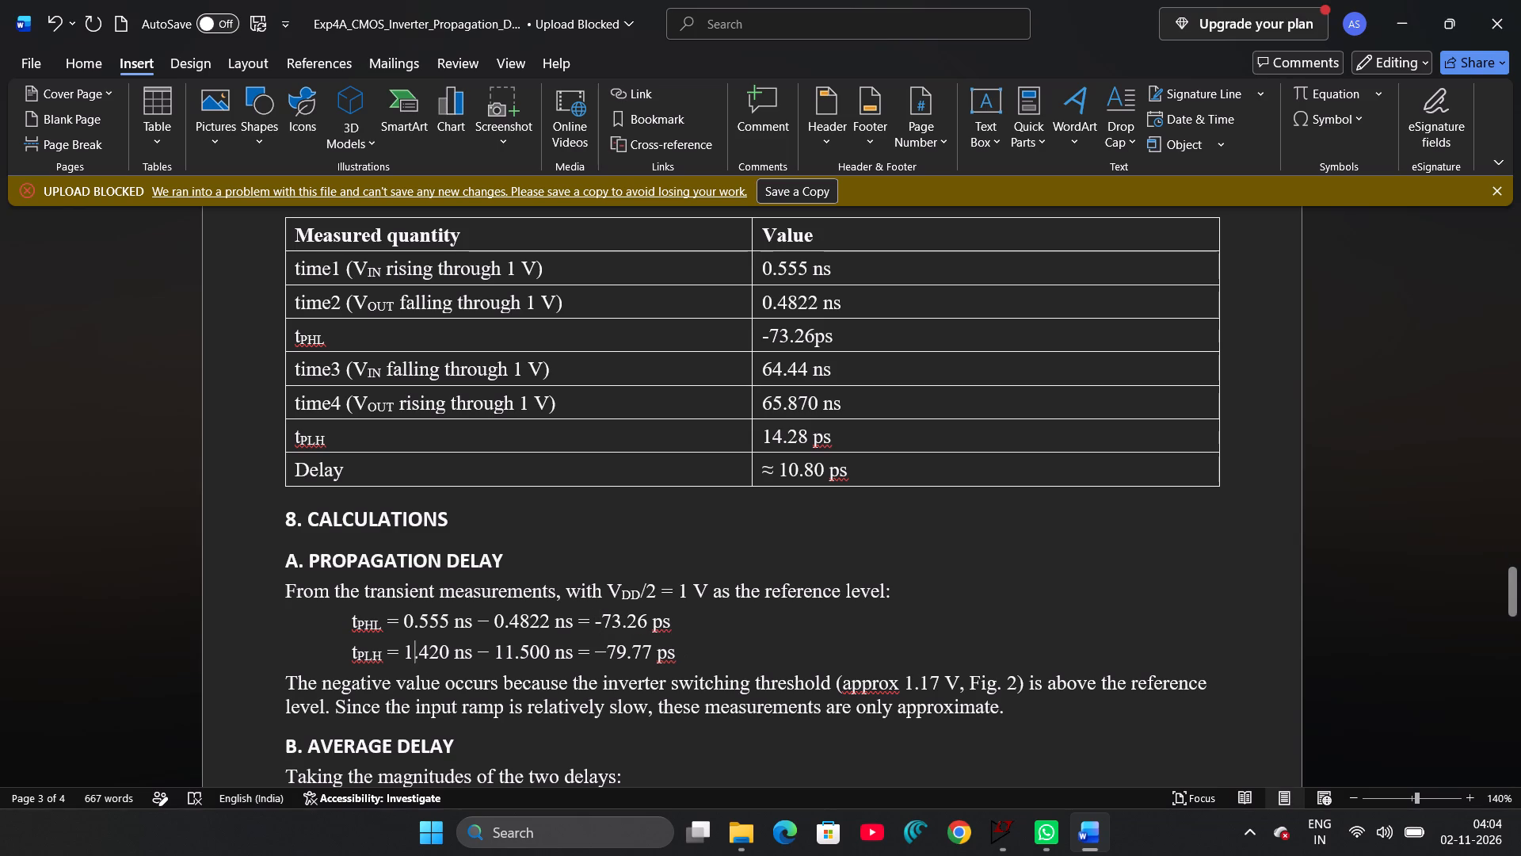
key("BackSpace")
type("64")
type(".44")
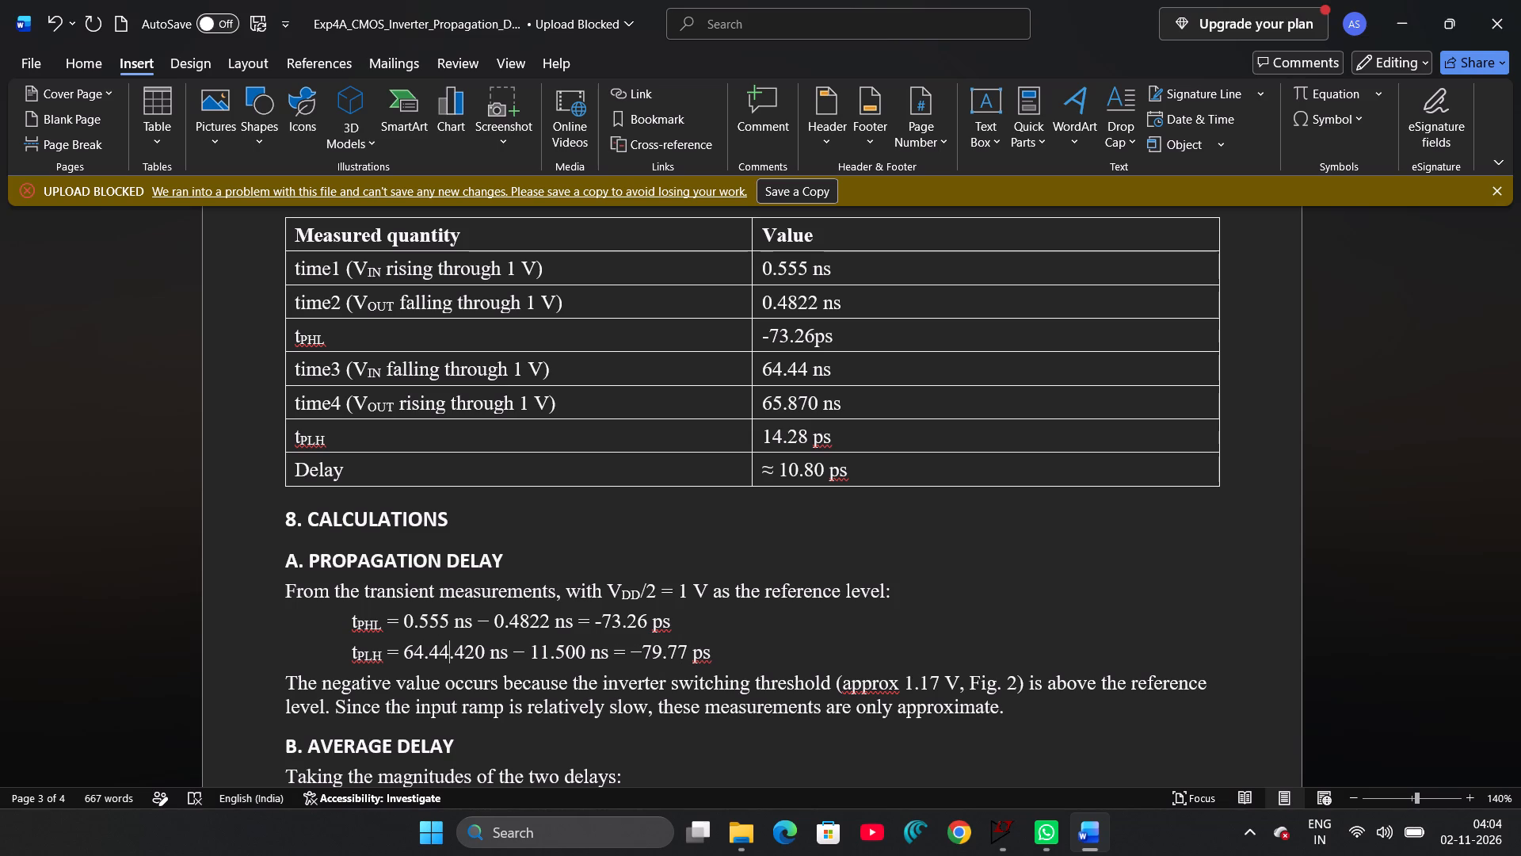
key("Down")
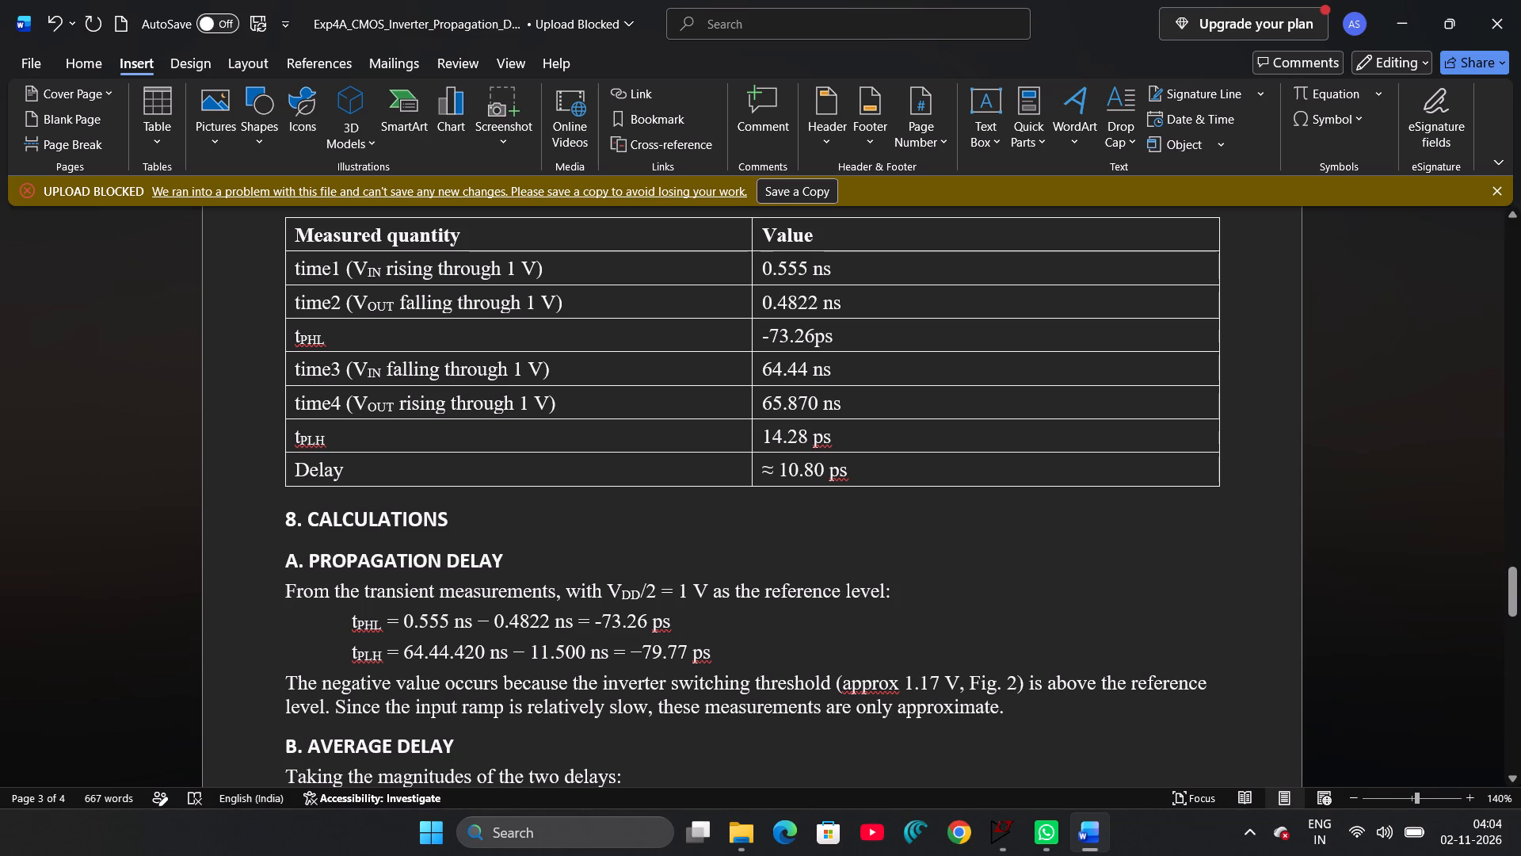
left_click(478, 646)
key("Right")
key("BackSpace")
key("BackSpace")
key("BackSpace")
key("BackSpace")
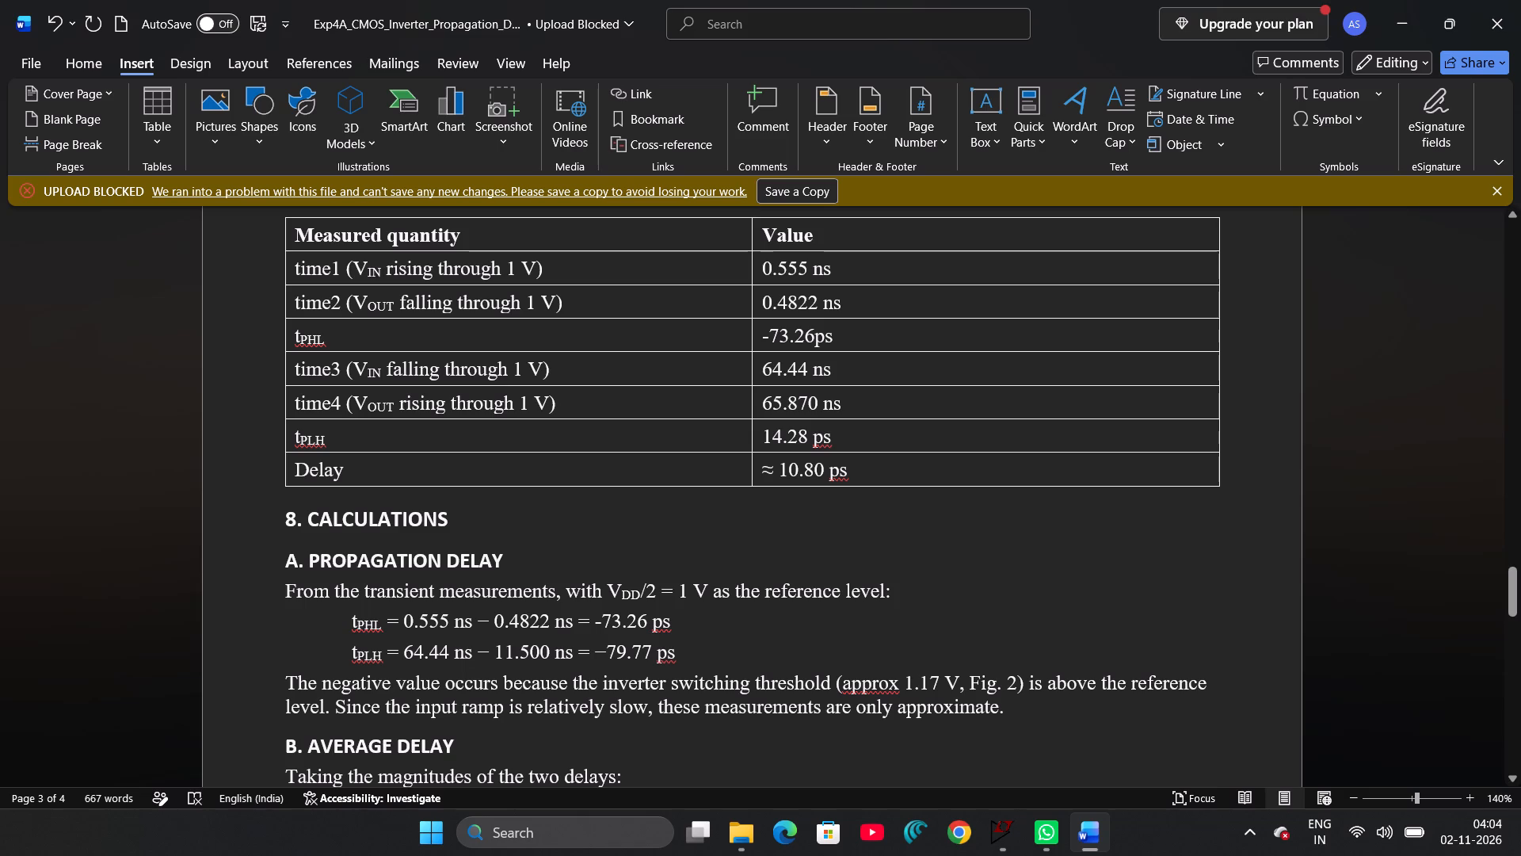
Change the second term of the tPLH subtraction to 65.870 ns.
left_click(513, 652)
key("BackSpace")
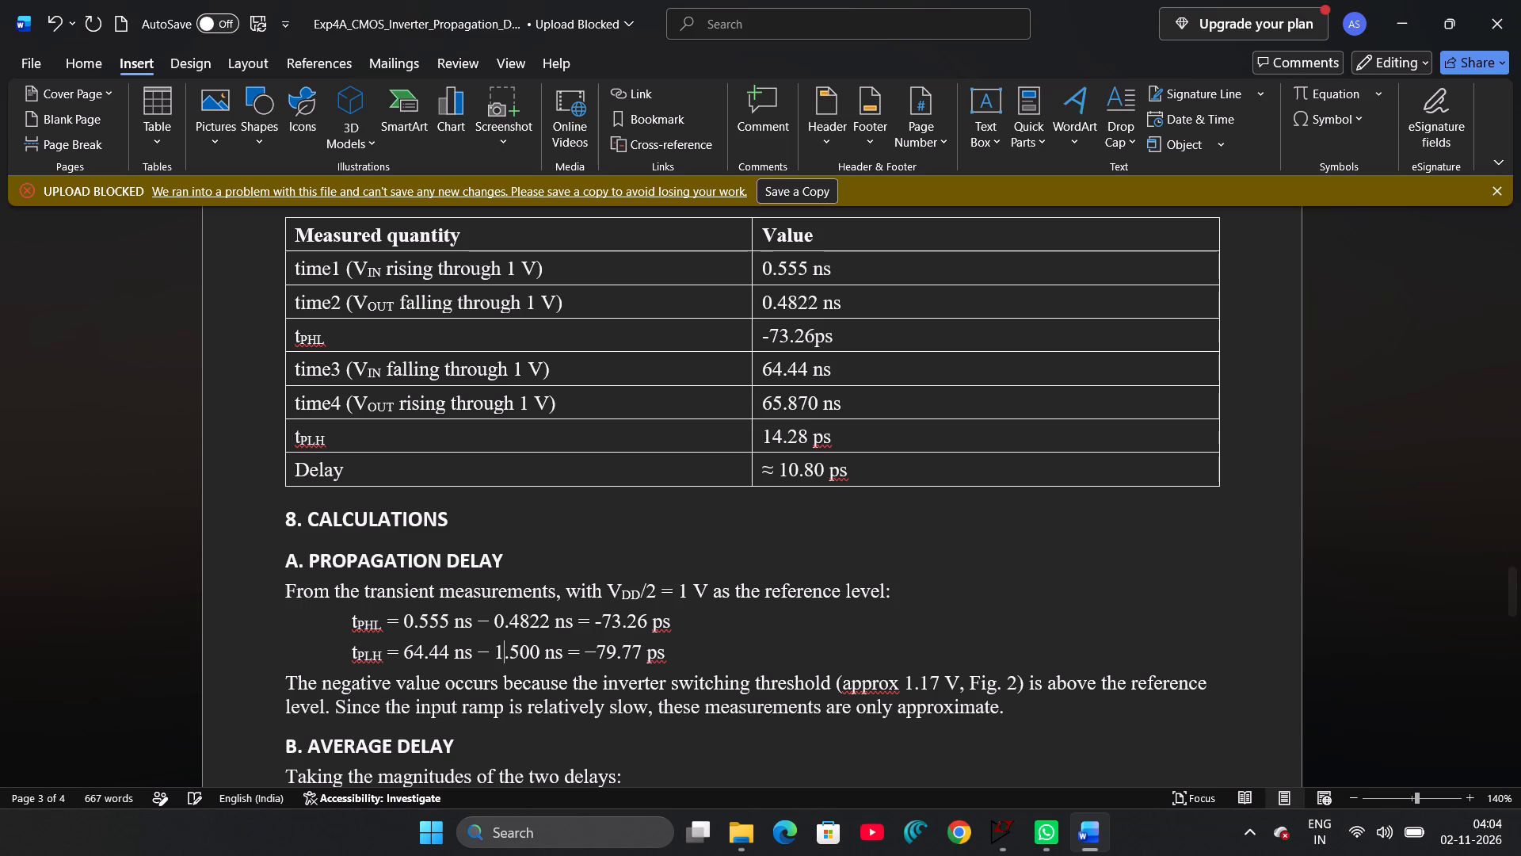
key("BackSpace")
type("65")
key("period")
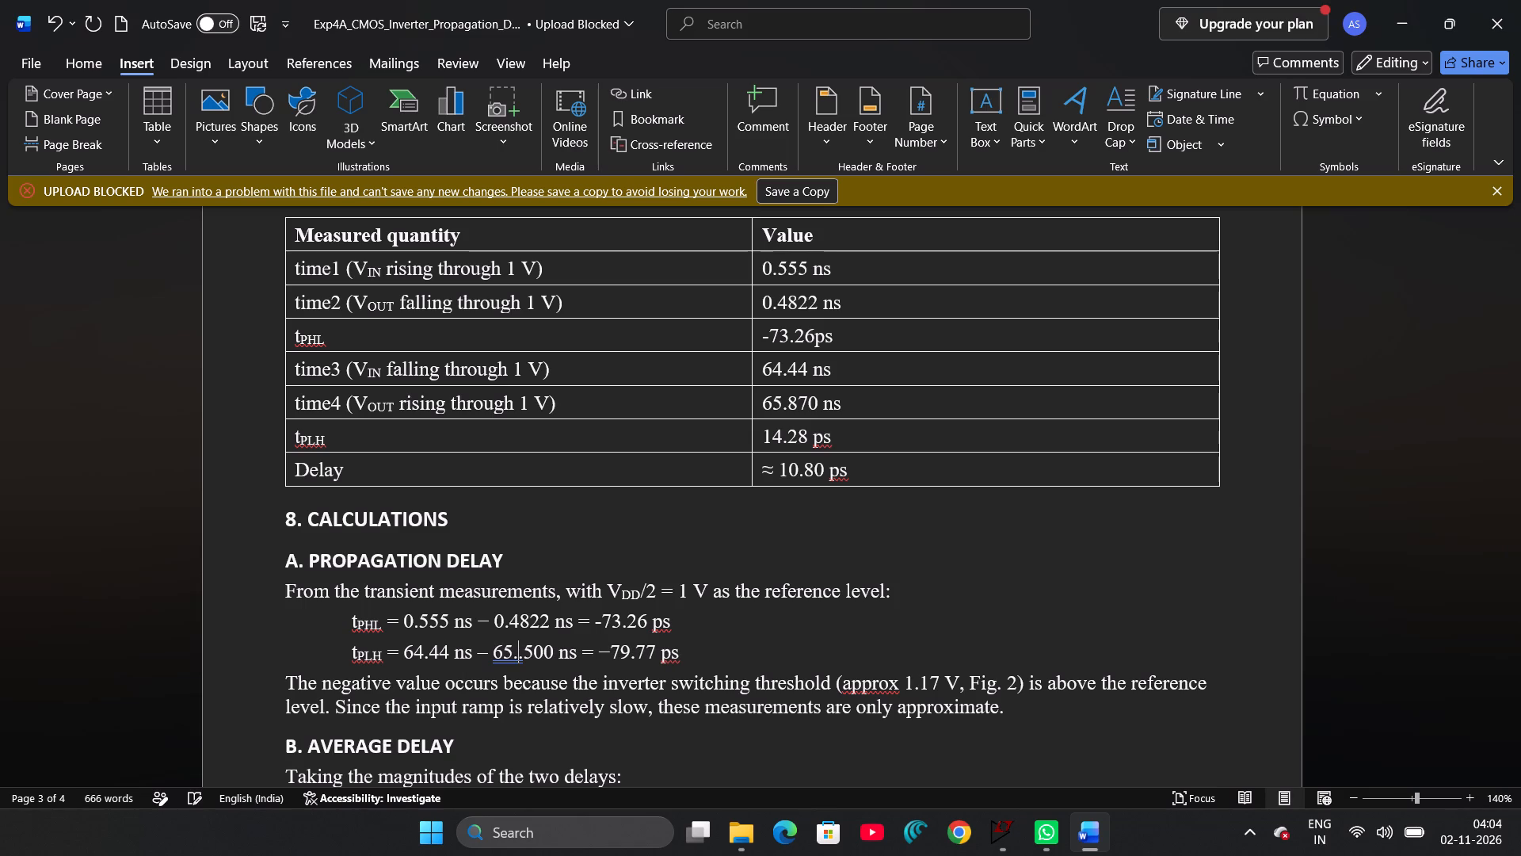
type("870")
key("Right")
key("Right")
key("Right")
key("Right")
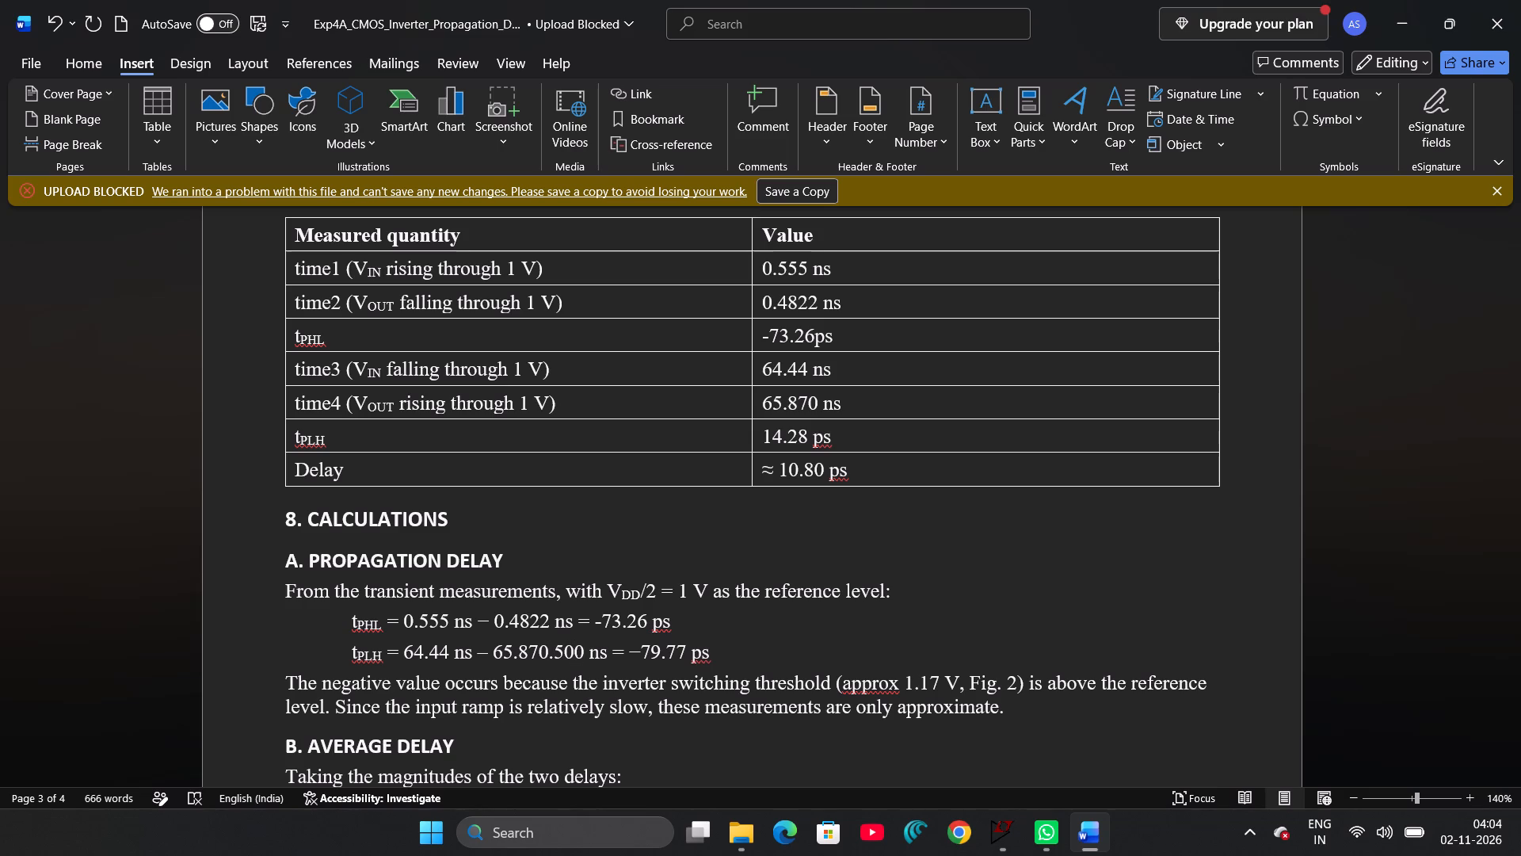
key("BackSpace")
key("BackSpace")
key("BackSpace")
key("BackSpace")
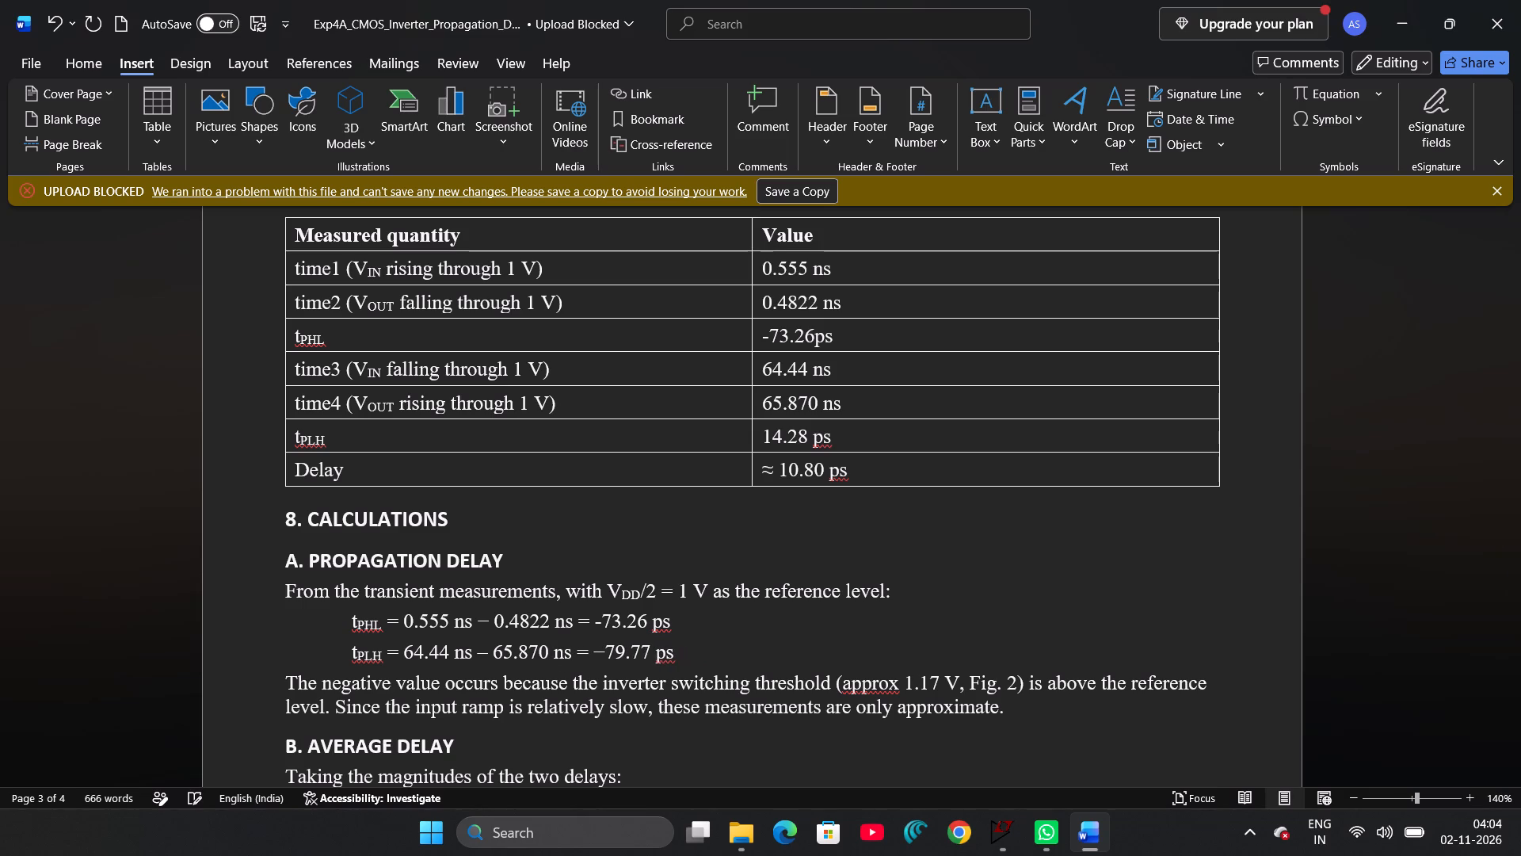
Set the result of the tPLH calculation line to 14.28 ps.
left_click(620, 652)
key("BackSpace")
key("BackSpace")
key("BackSpace")
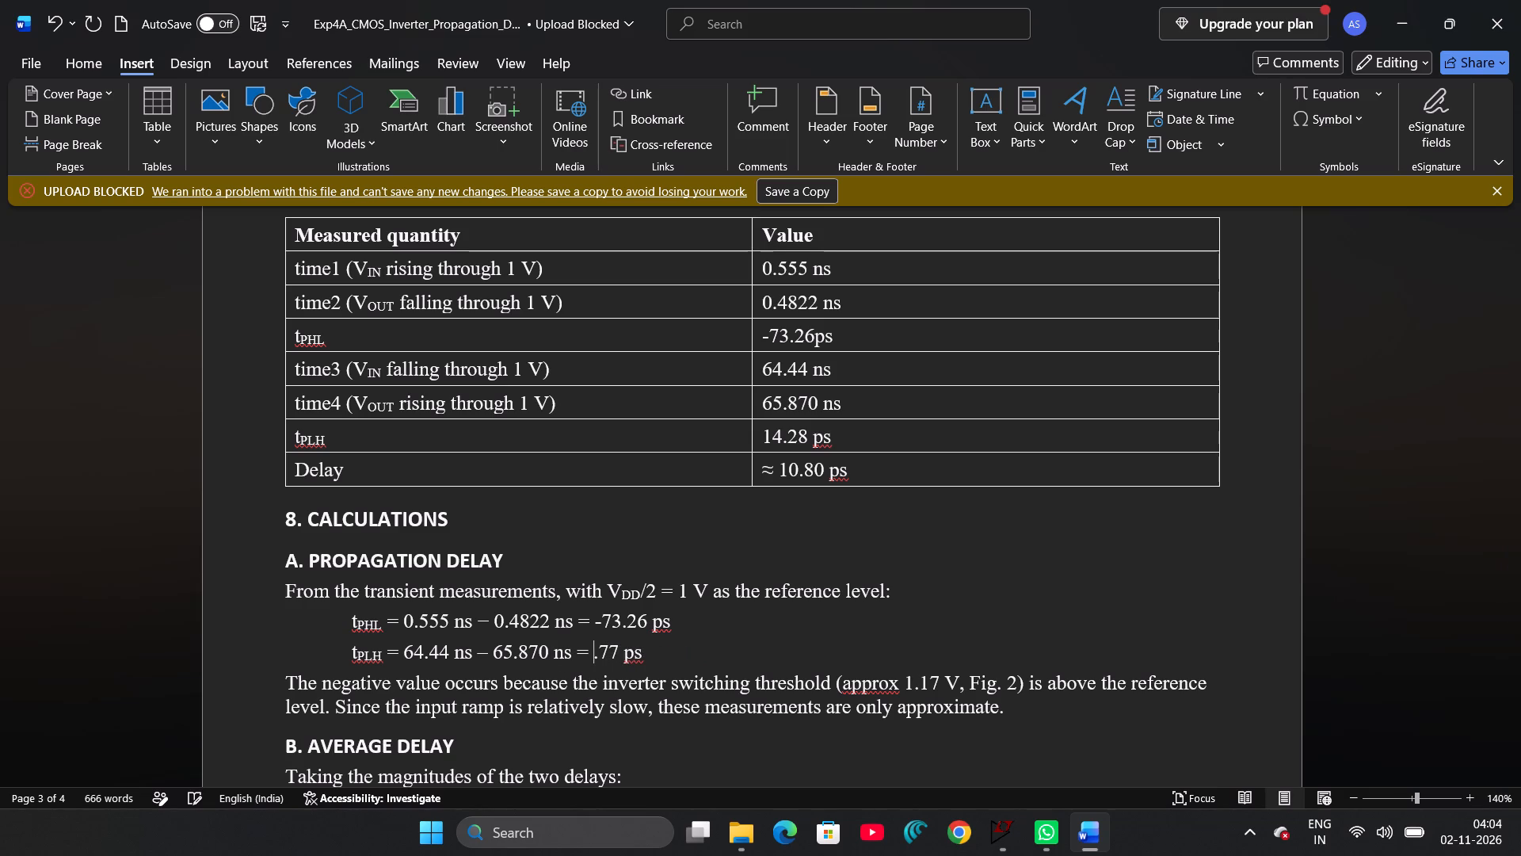
type("14")
type(".28")
key("Right")
key("Right")
key("Right")
key("BackSpace")
key("BackSpace")
key("BackSpace")
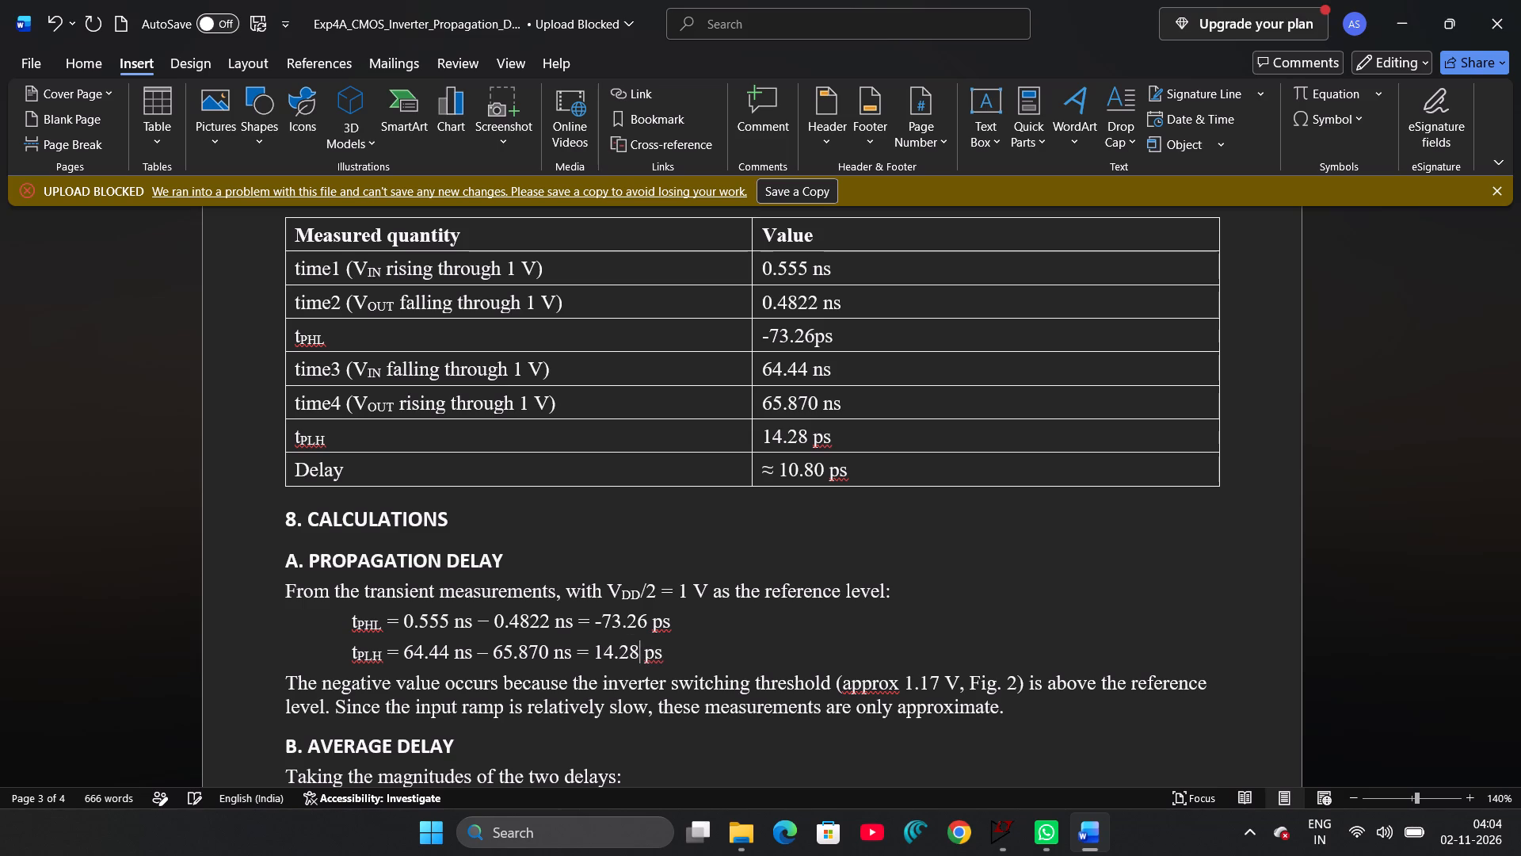
Change the VDD/2 reference level in the propagation delay introduction sentence to 0.9 V.
scroll(620, 652, "down", 1)
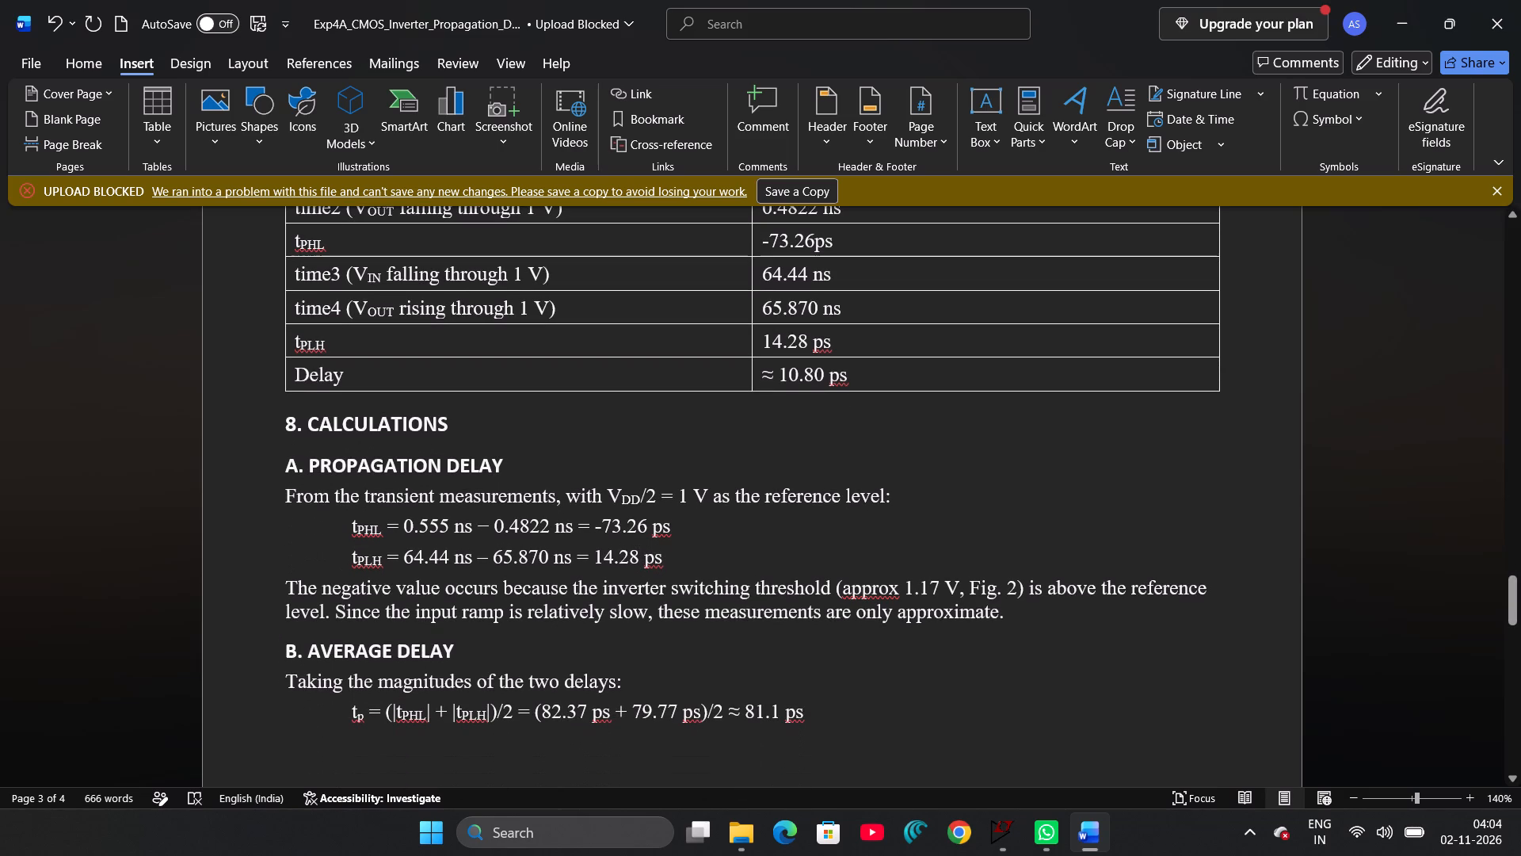
left_click_drag(602, 496, 673, 499)
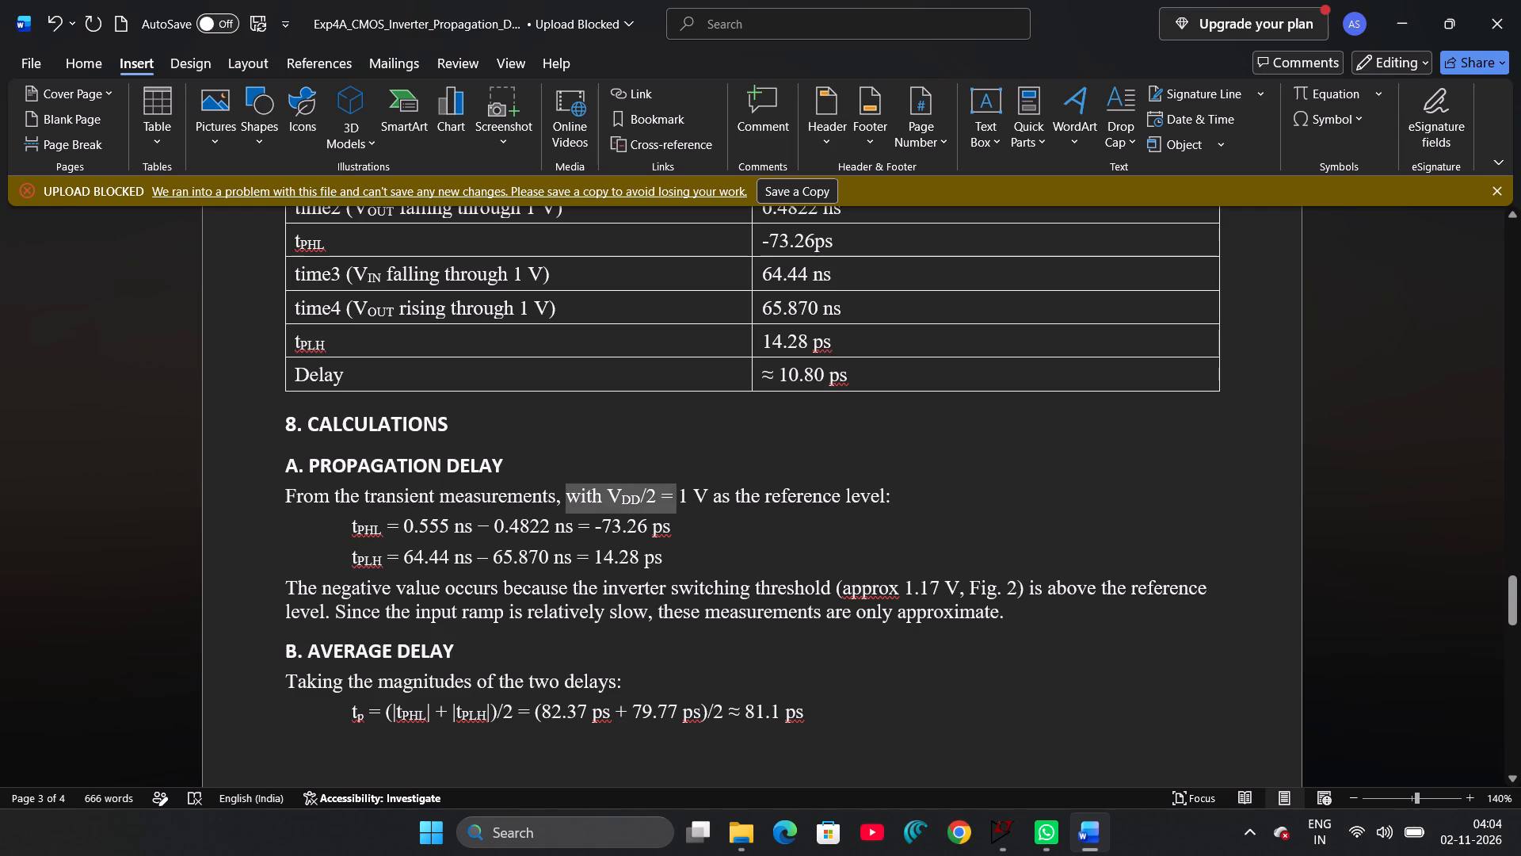
left_click_drag(673, 499, 702, 497)
left_click(702, 497)
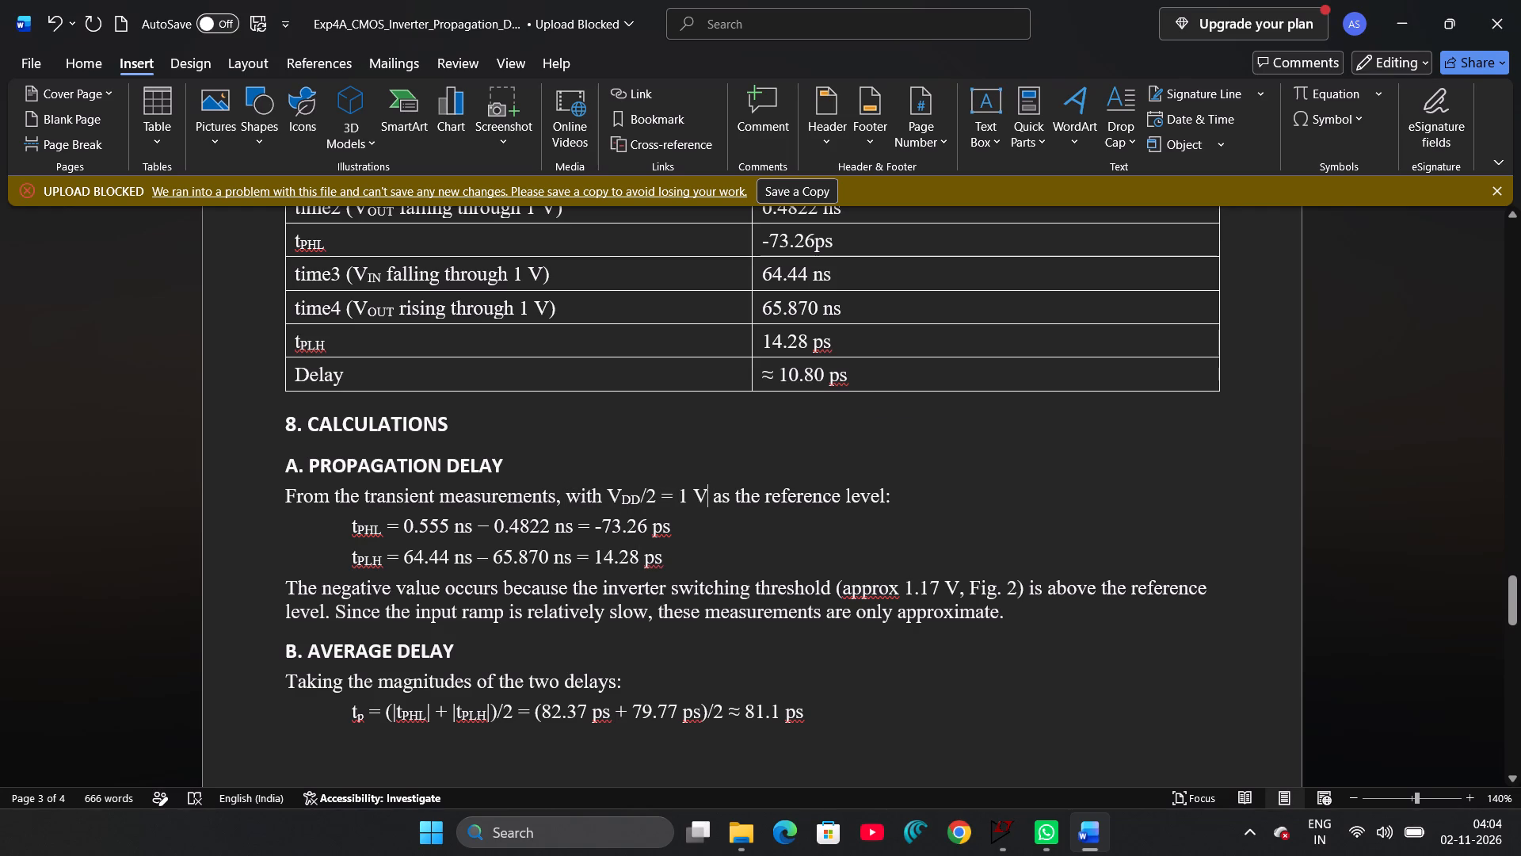
left_click(639, 502)
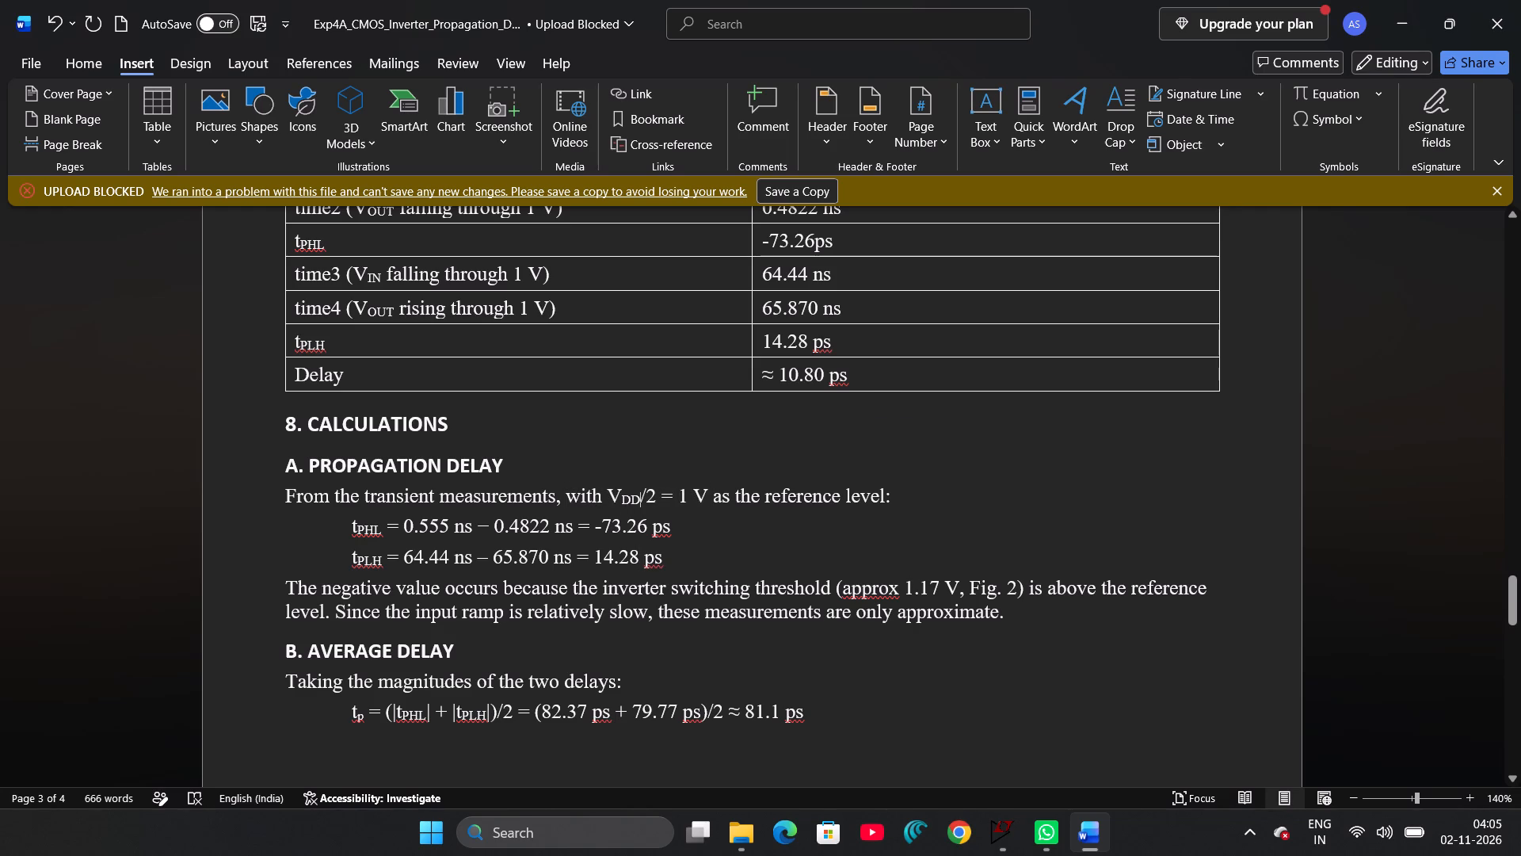
left_click(690, 497)
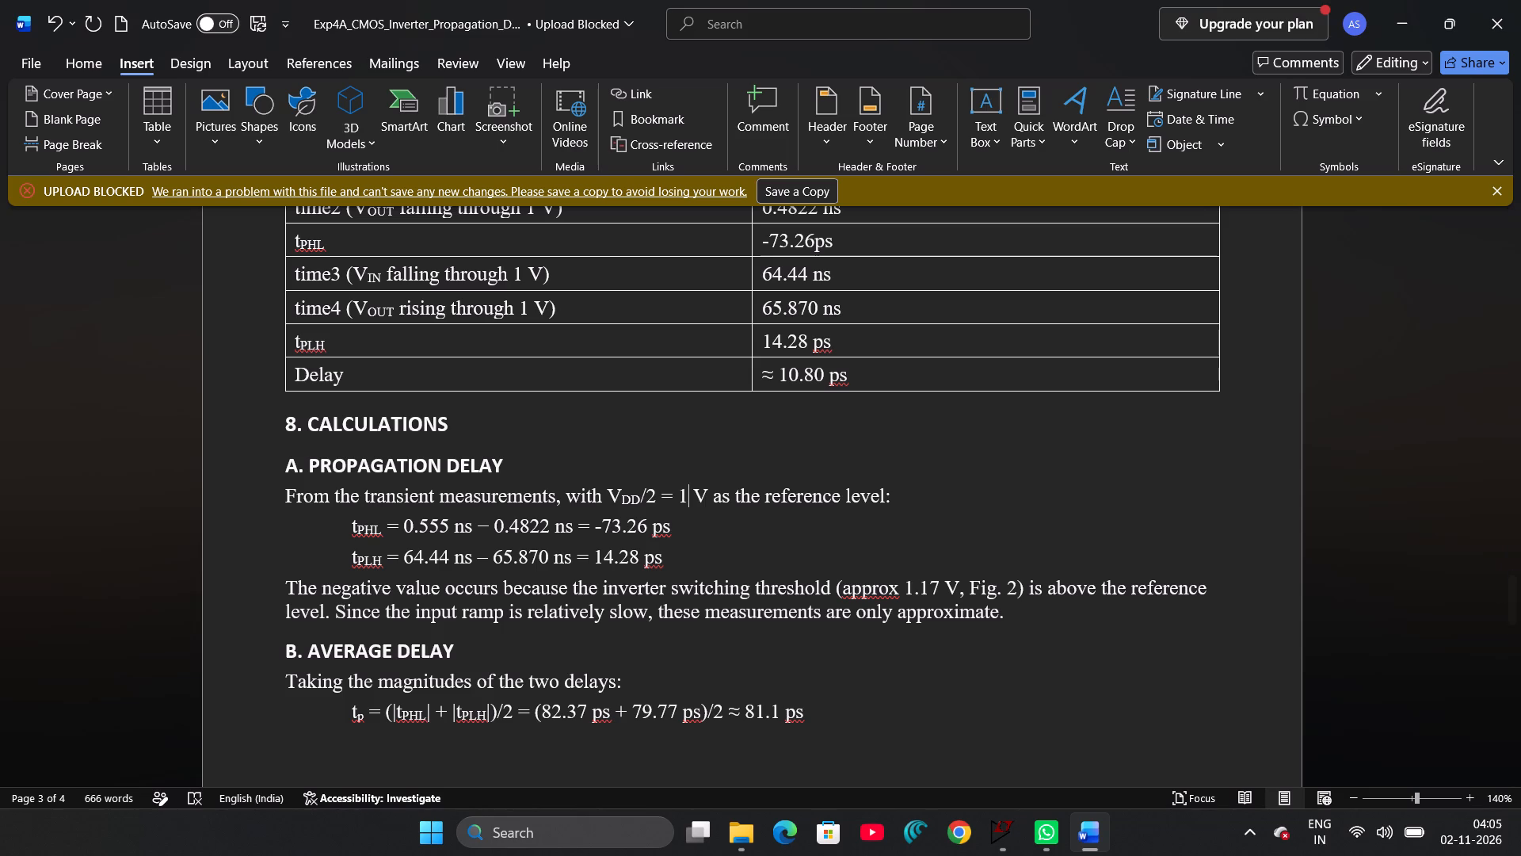
left_click(690, 497)
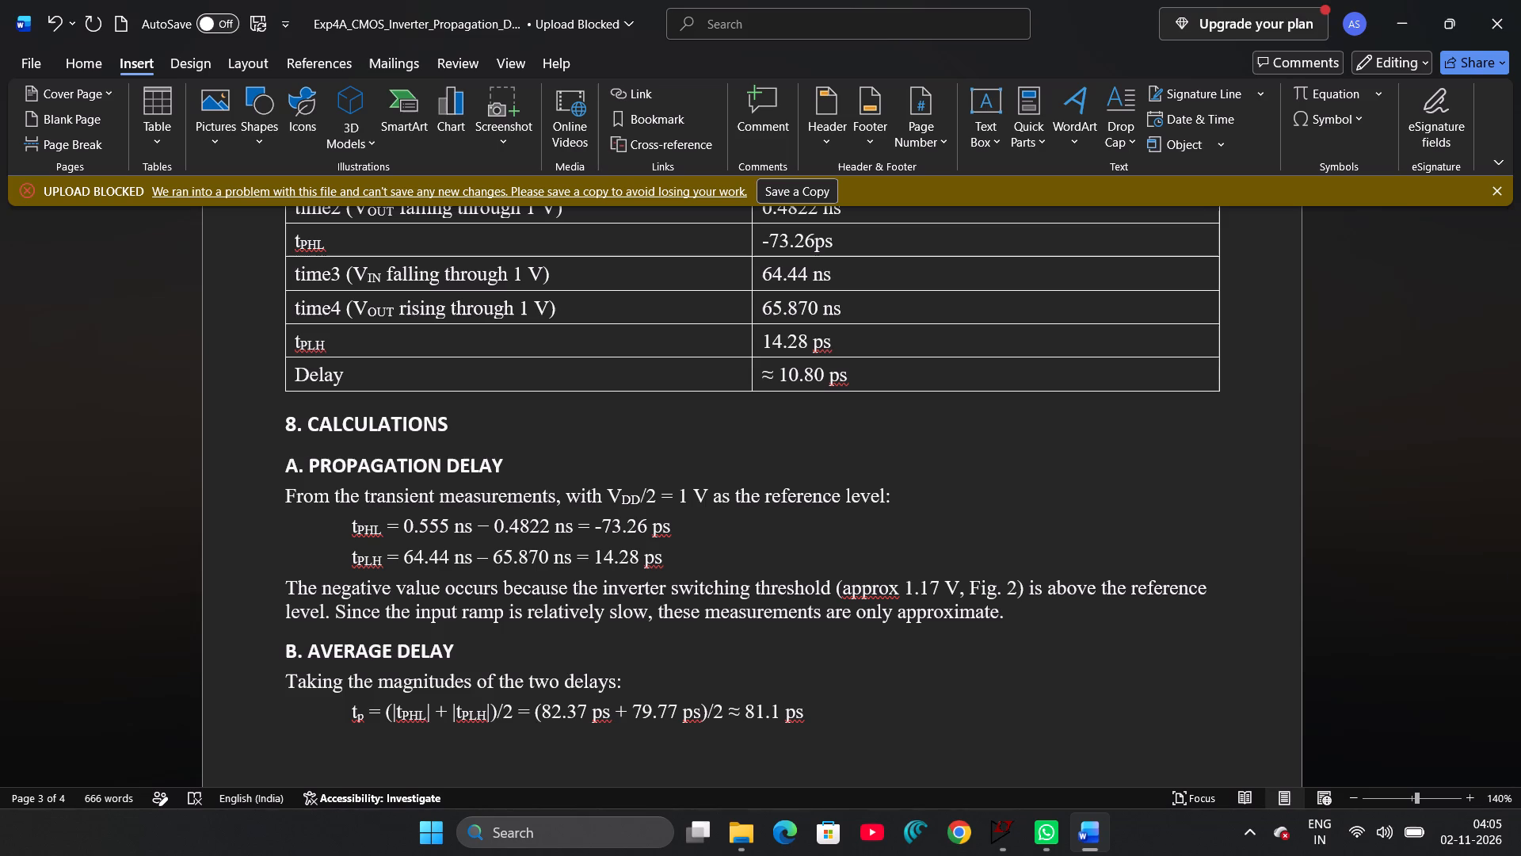
key("BackSpace")
type("0.9")
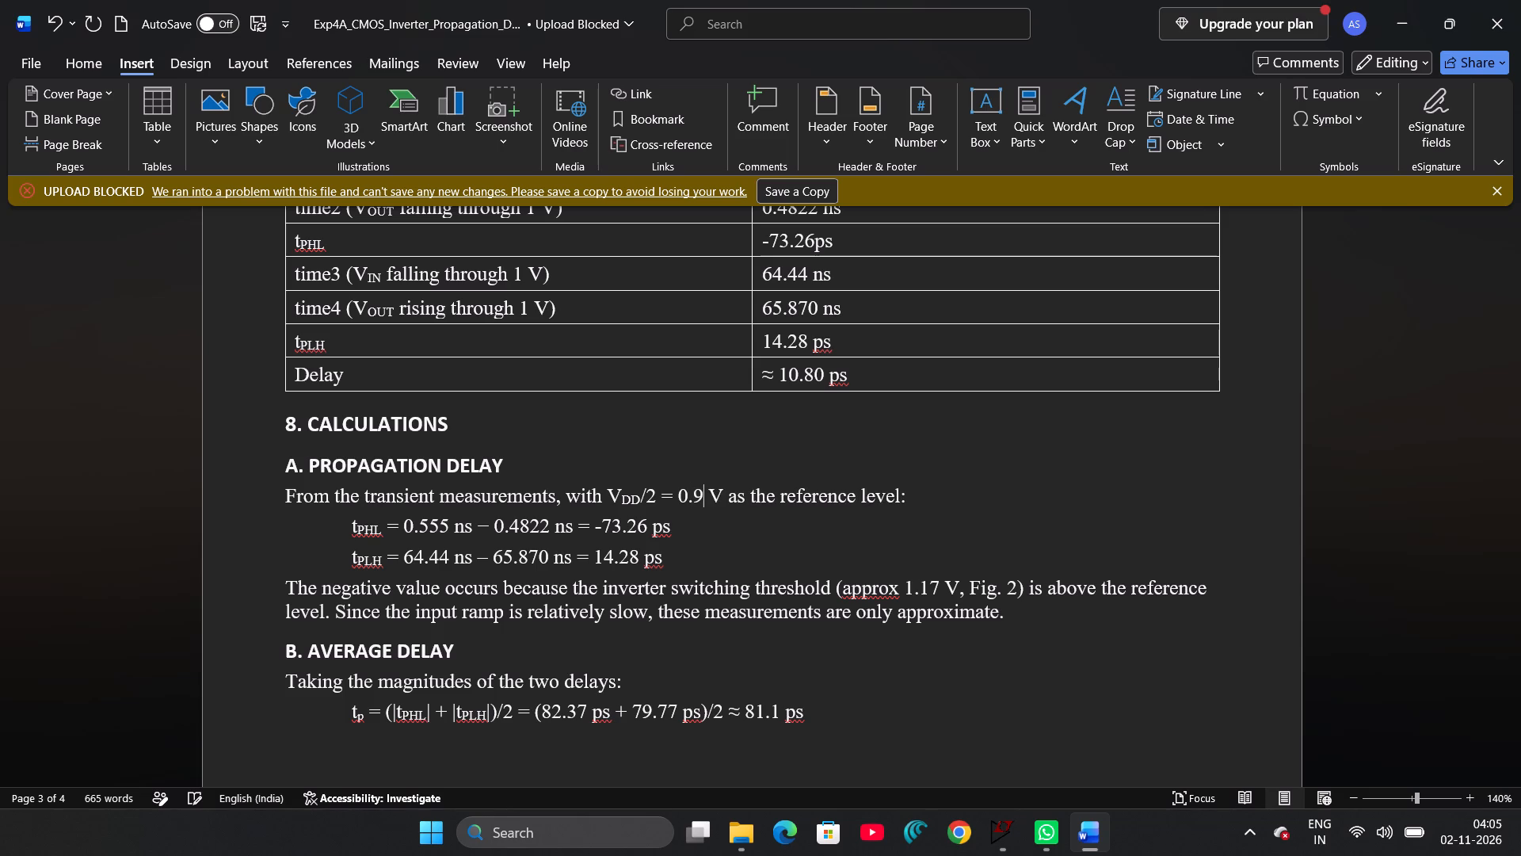
Review the paragraph explaining the negative value and the average delay formula below it.
scroll(690, 497, "down", 1)
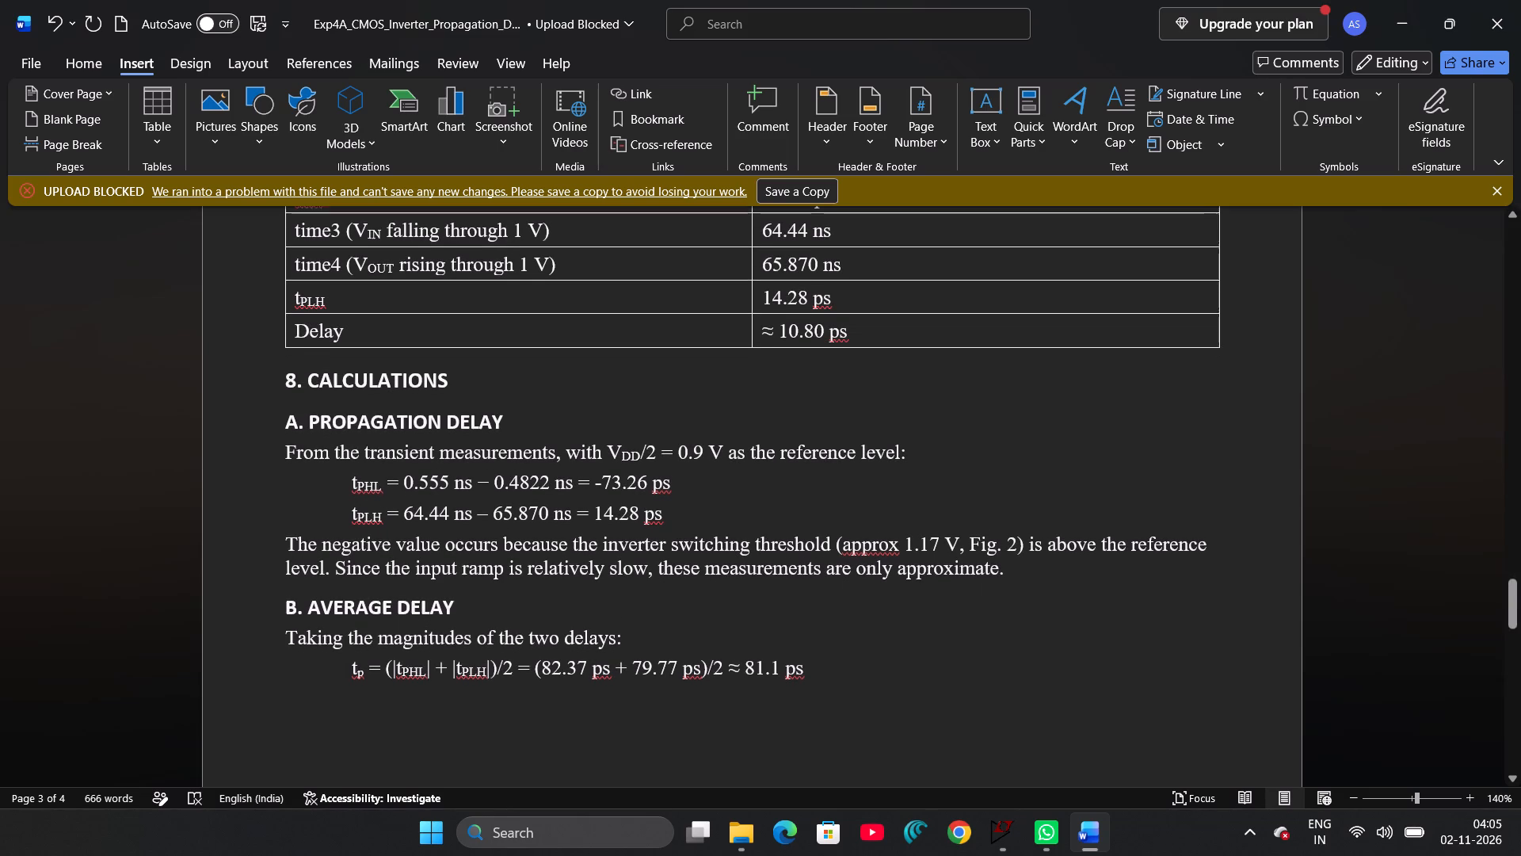
left_click_drag(497, 548, 855, 548)
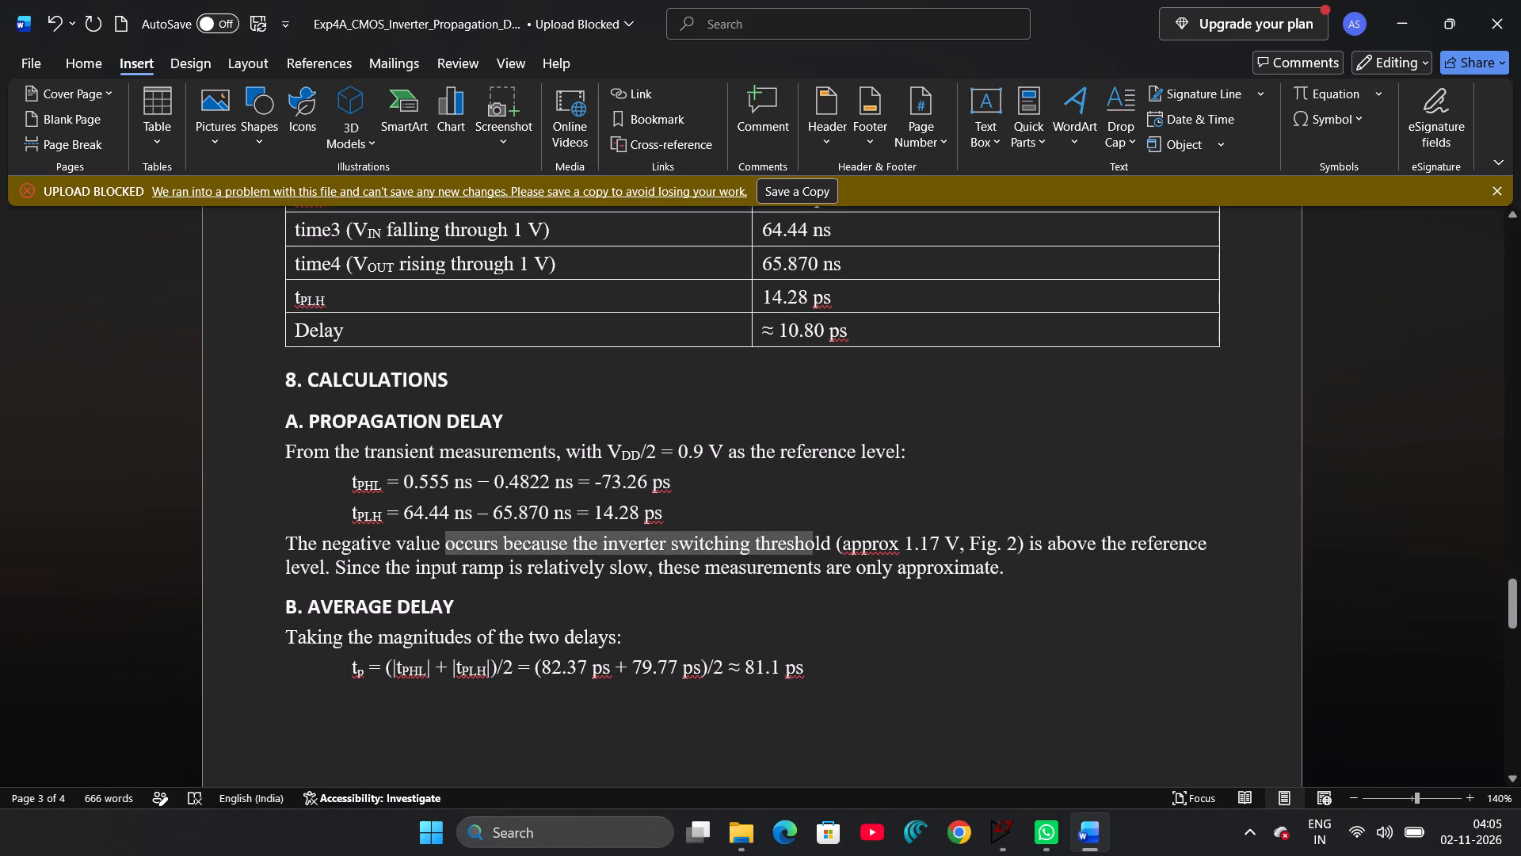
left_click_drag(855, 548, 1029, 583)
left_click(1029, 583)
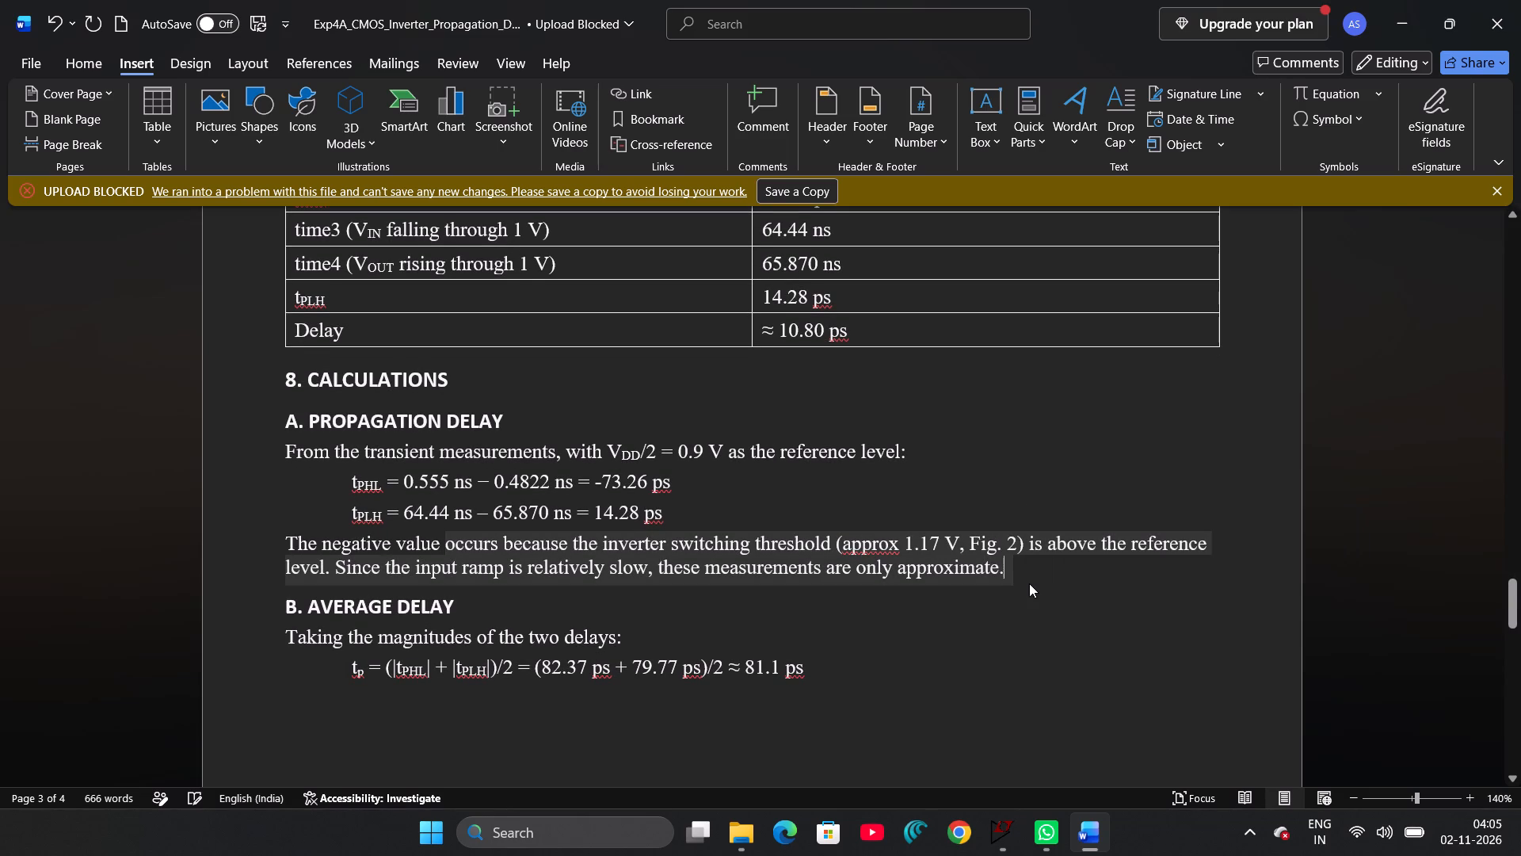
scroll(795, 647, "down", 1)
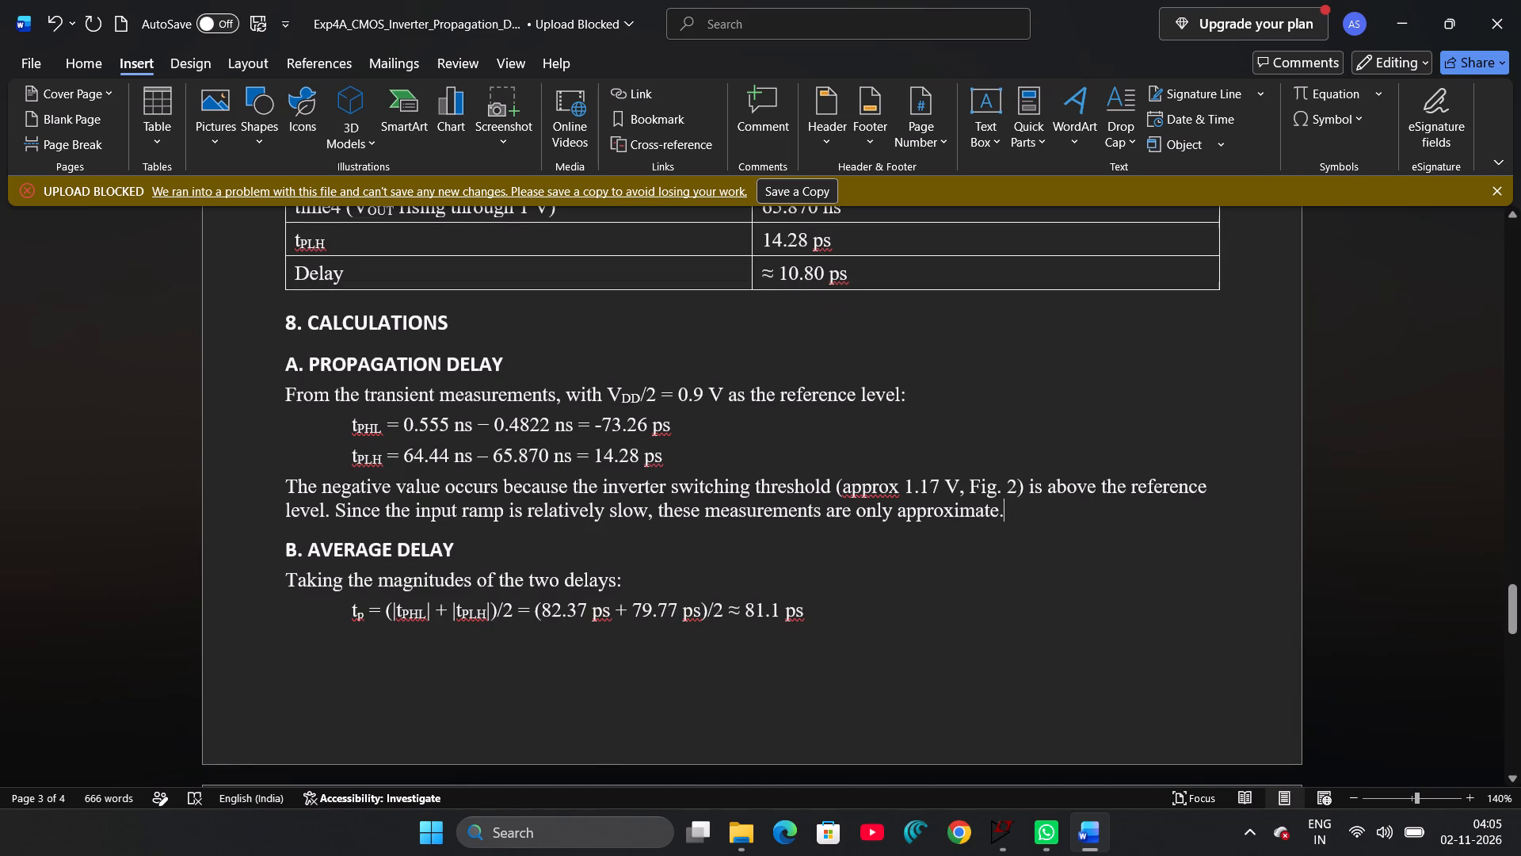
scroll(795, 647, "down", 1)
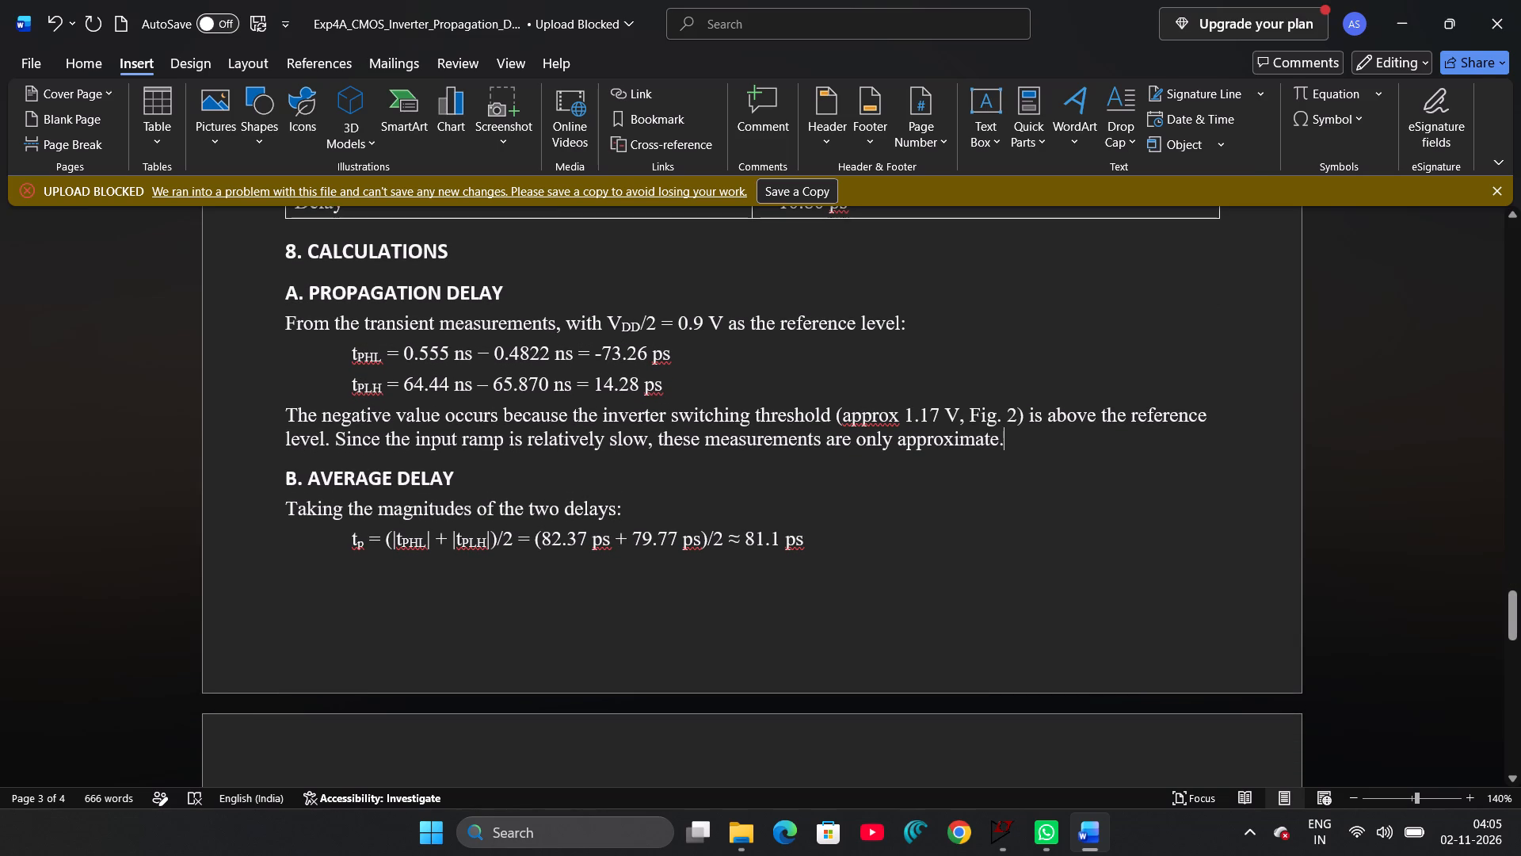
left_click_drag(531, 543, 827, 534)
left_click(827, 534)
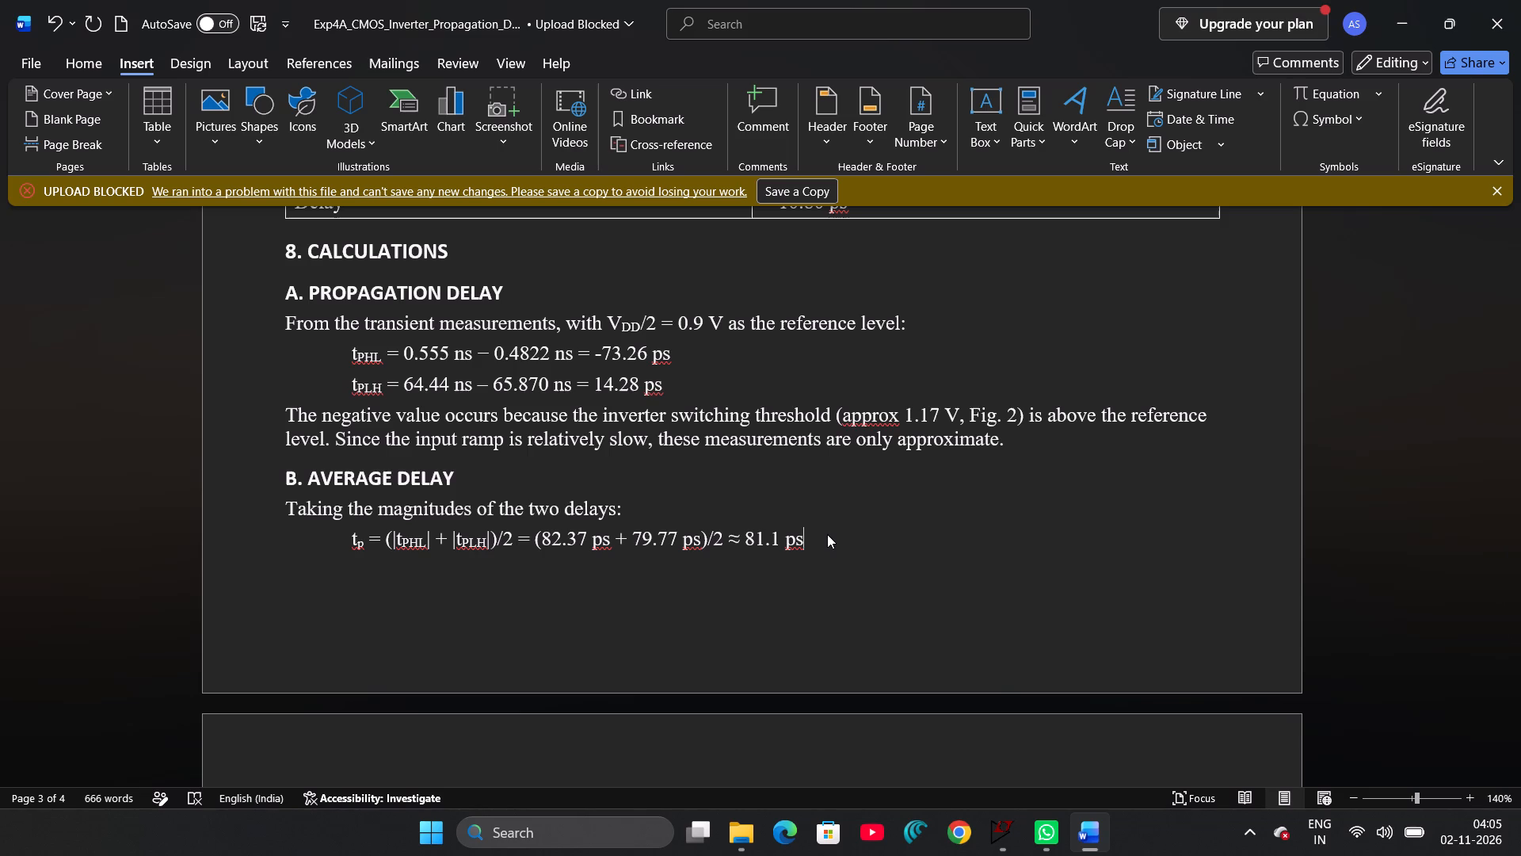
In the average delay formula, set the tPHL magnitude in the sum to 73.26 ps.
left_click(586, 543)
left_click(557, 538)
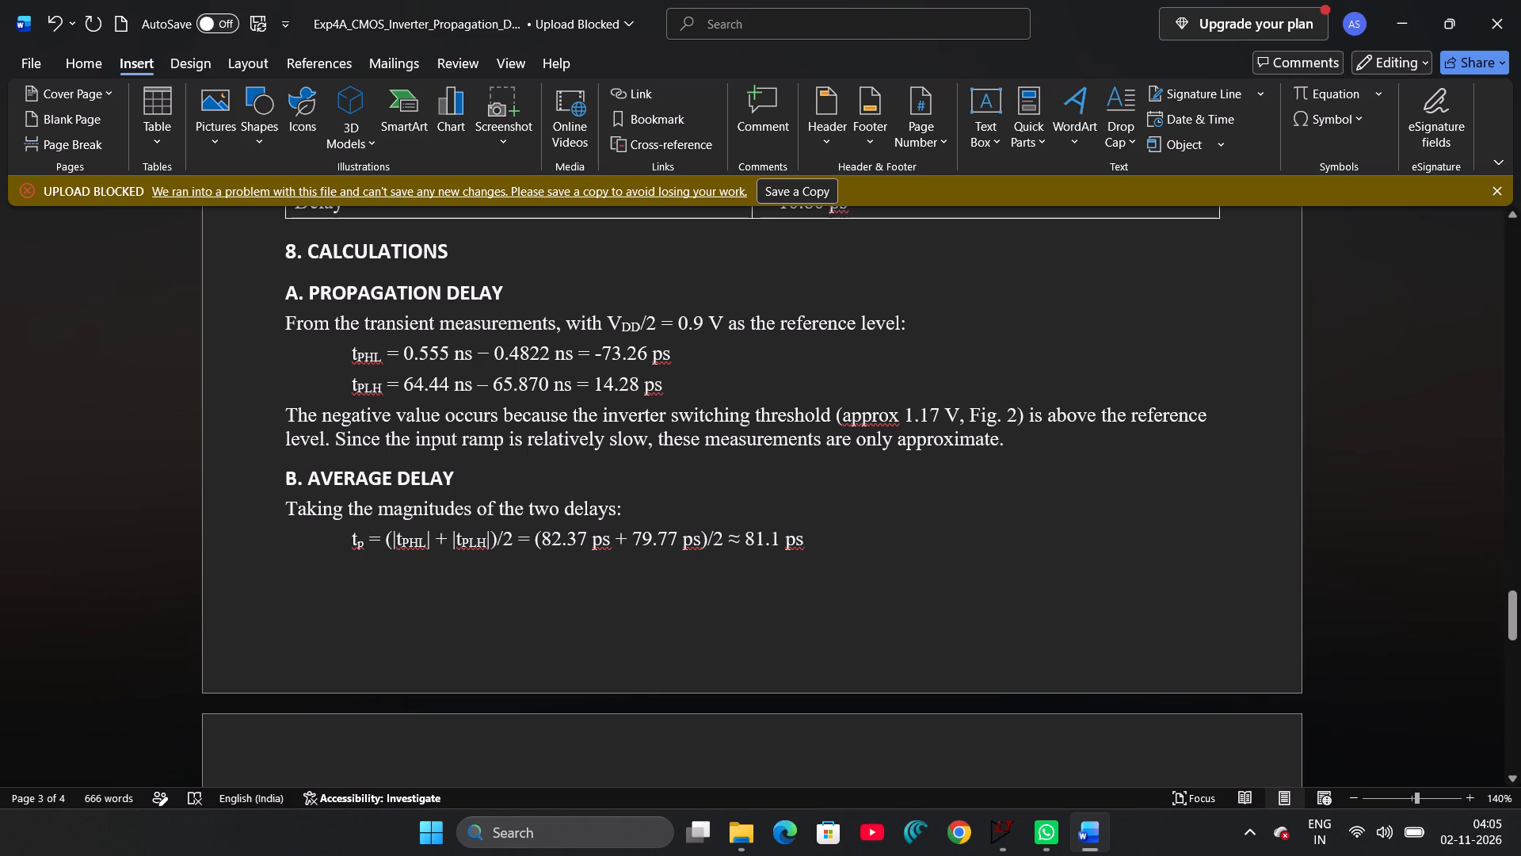
key("BackSpace")
key("BackSpace")
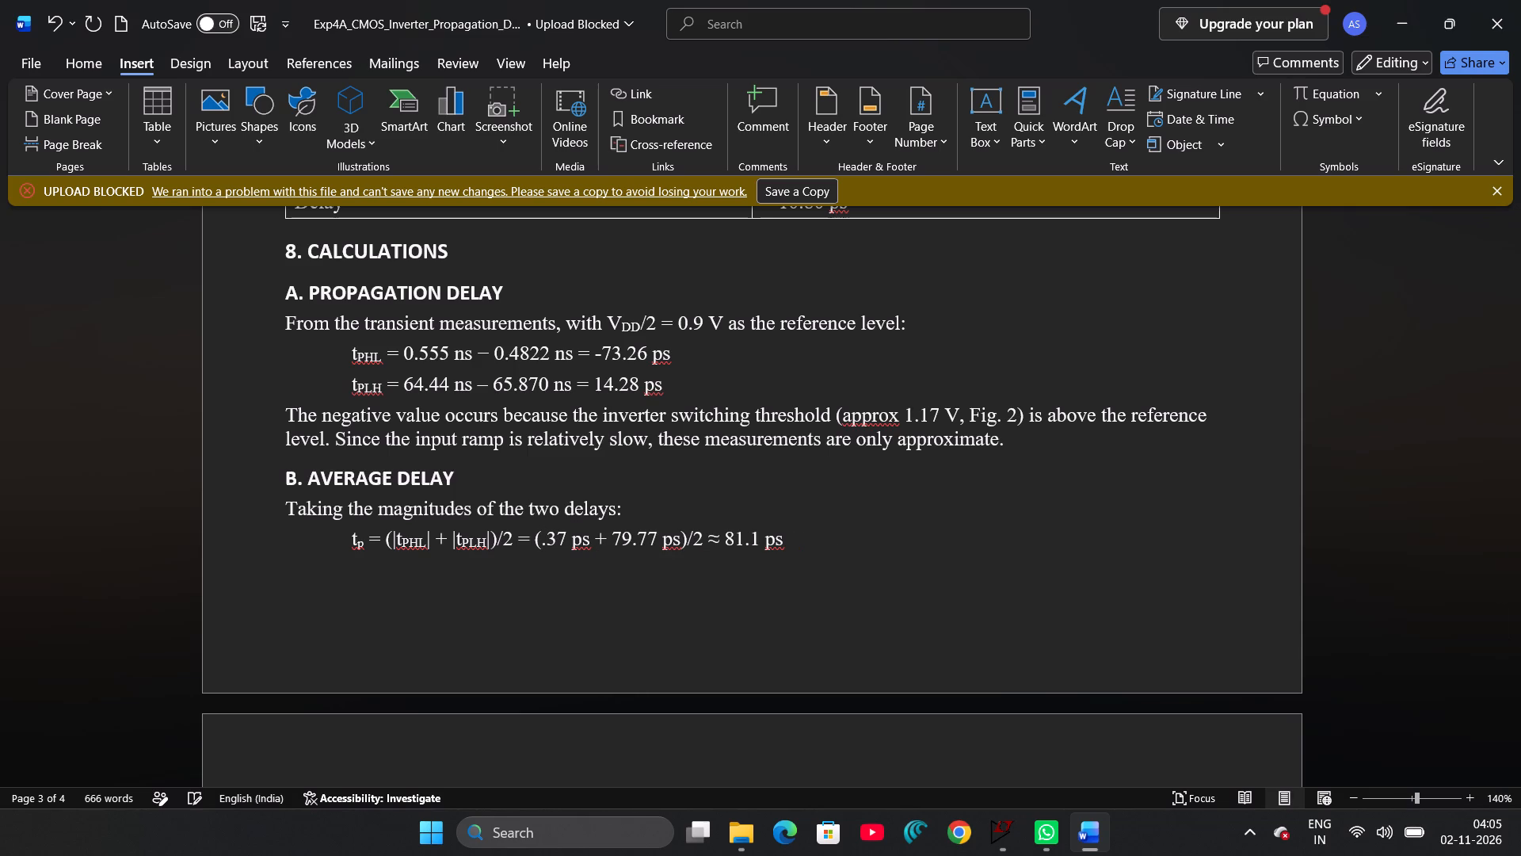
type("73")
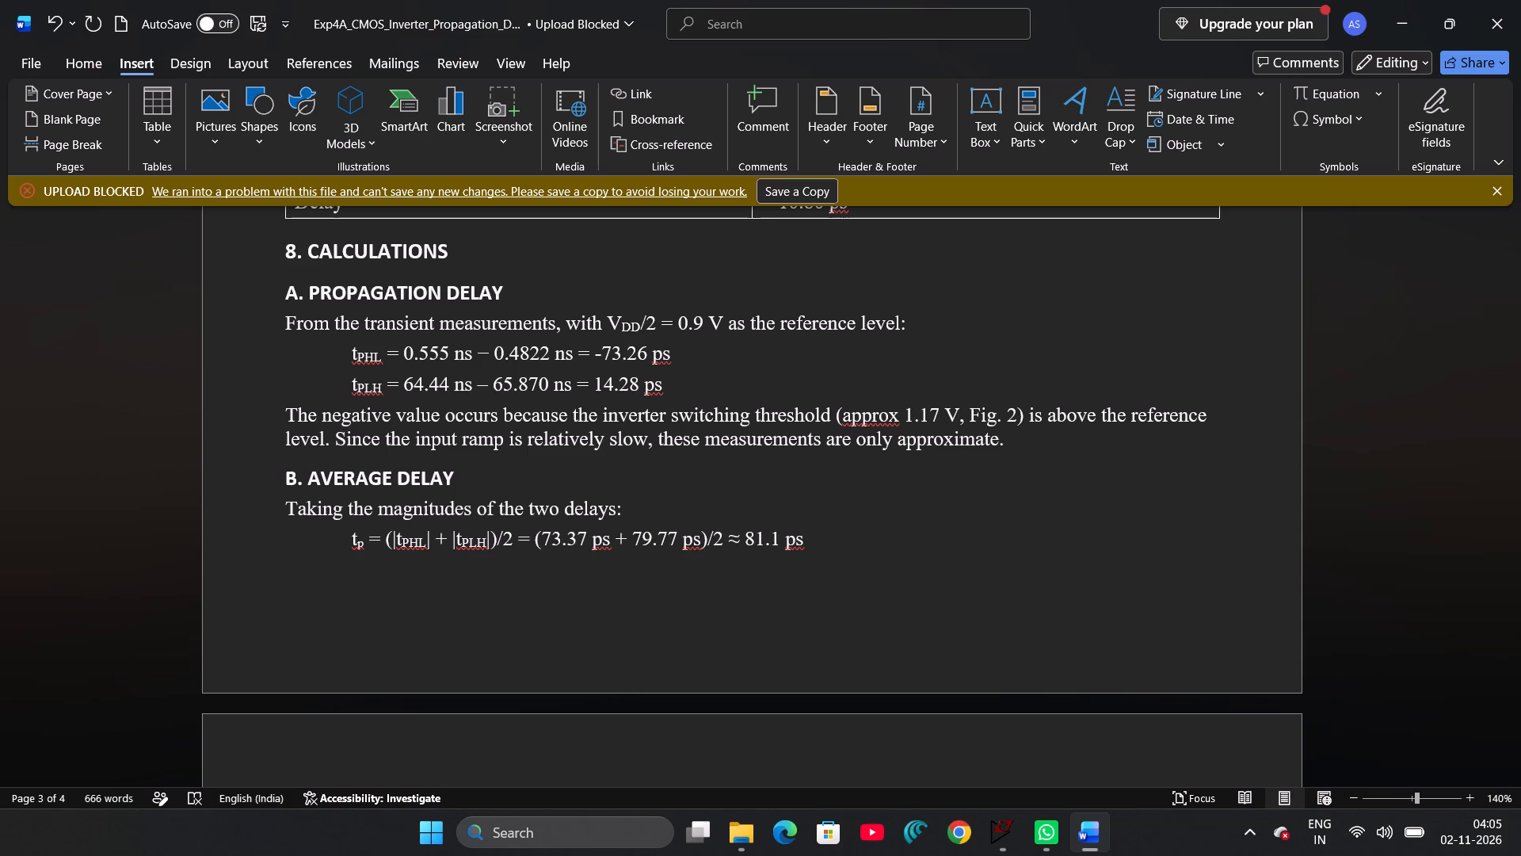
left_click(593, 539)
key("BackSpace")
key("BackSpace")
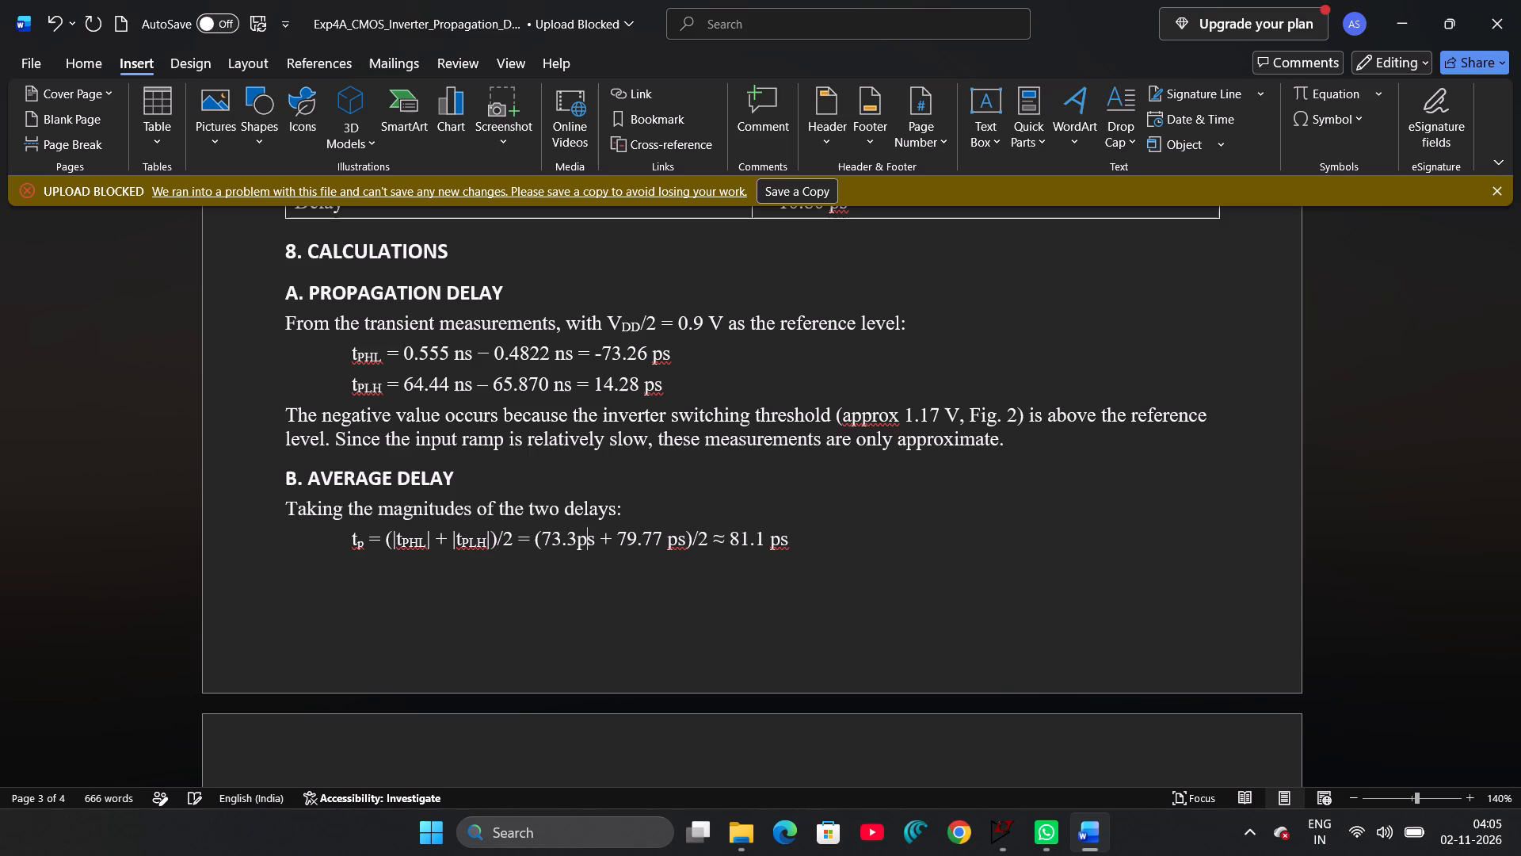
key("BackSpace")
type("26")
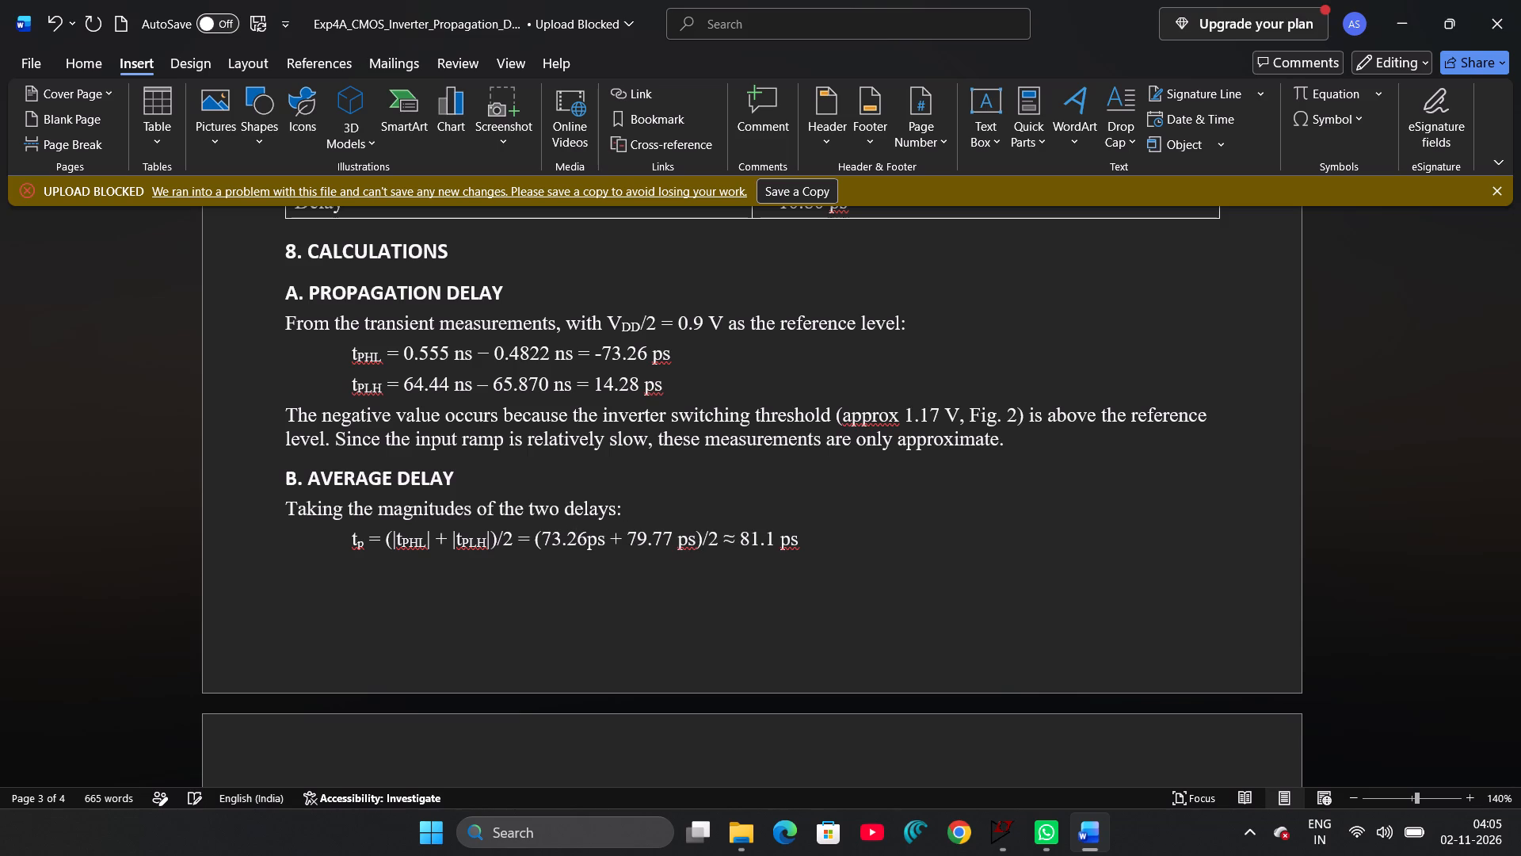
key("space")
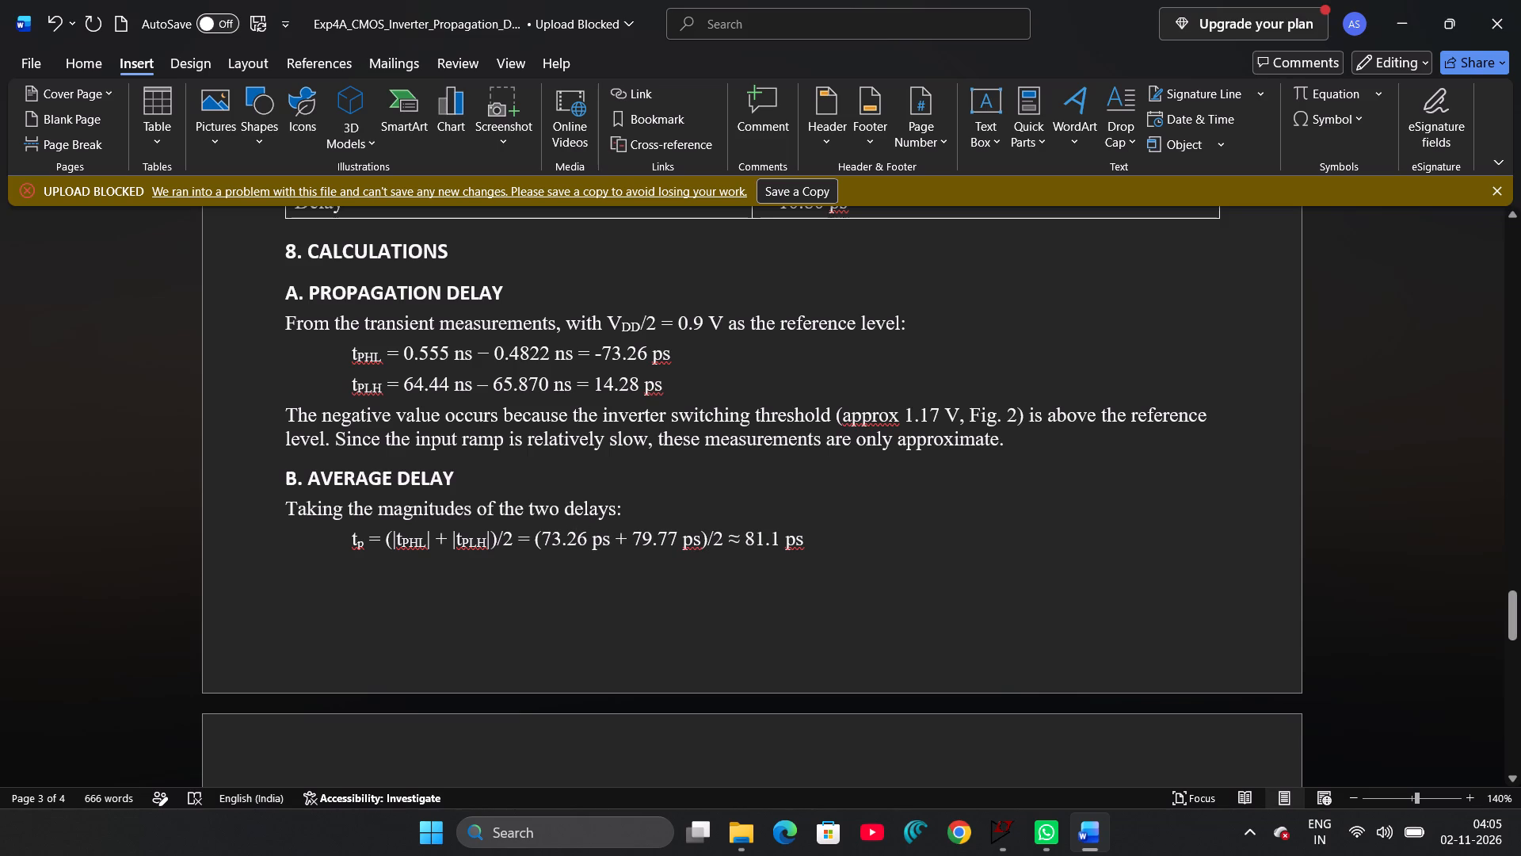
In the average delay formula, set the tPLH magnitude in the sum to 14.28 ps.
left_click(646, 545)
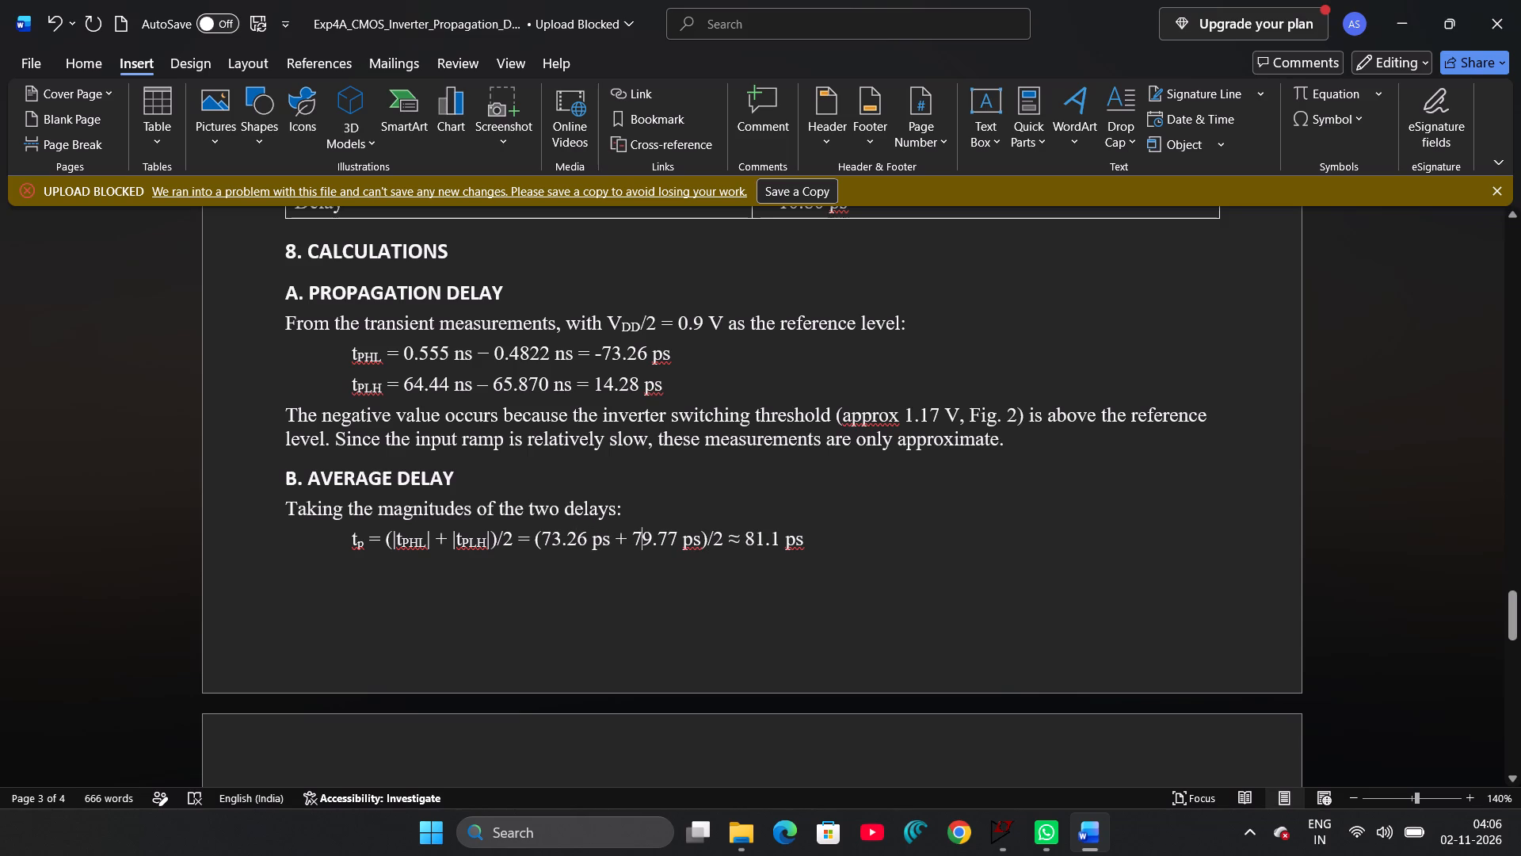
left_click(677, 541)
key("BackSpace")
key("BackSpace")
key("BackSpace")
key("BackSpace")
key("BackSpace")
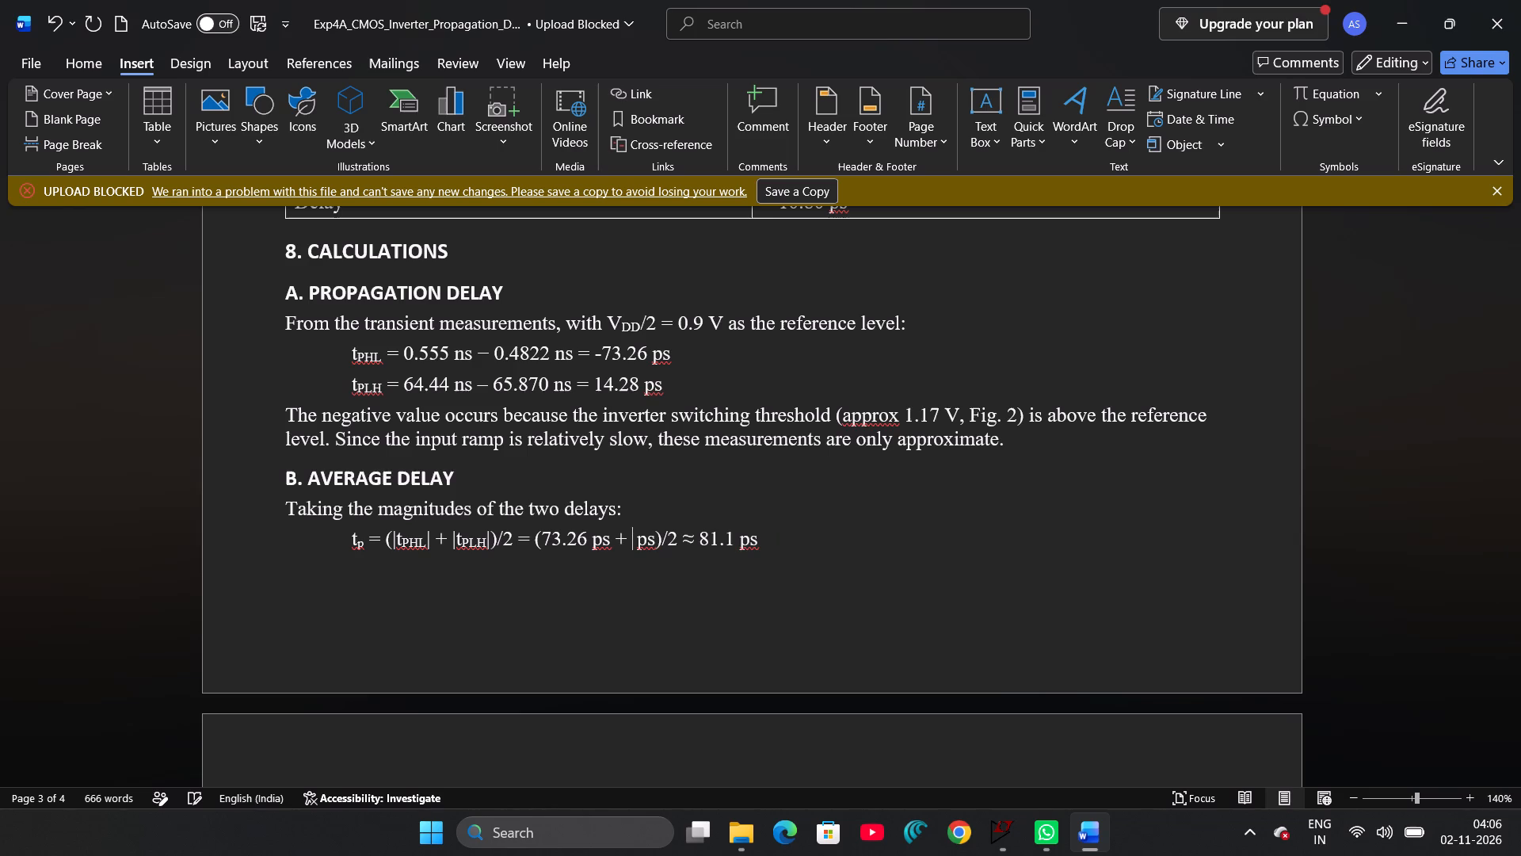
type("14.28")
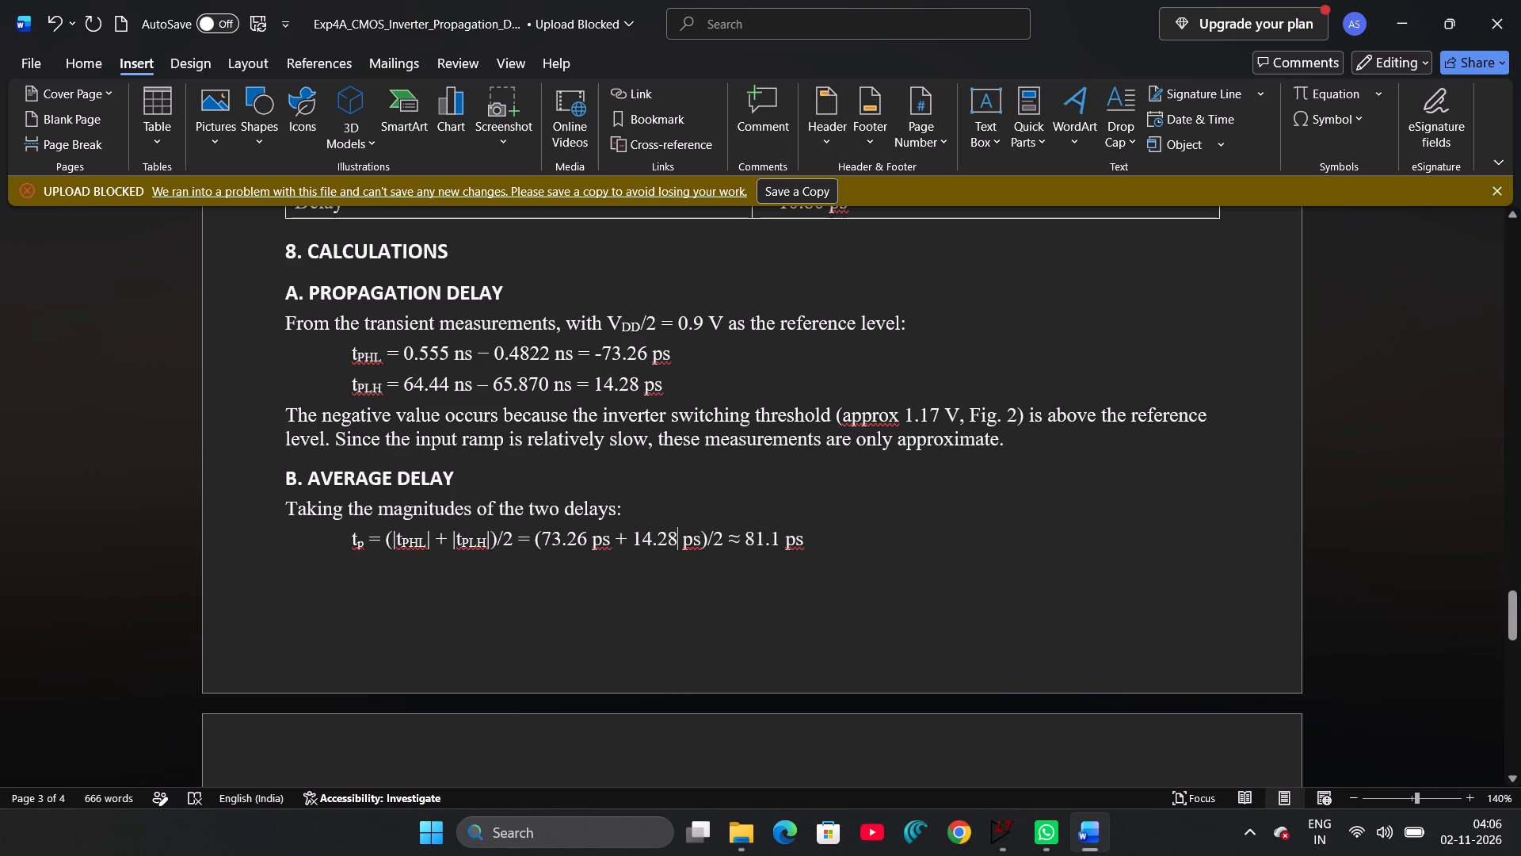
Set the final result of the average delay formula to 10.80 ps.
left_click(779, 545)
scroll(779, 545, "up", 1)
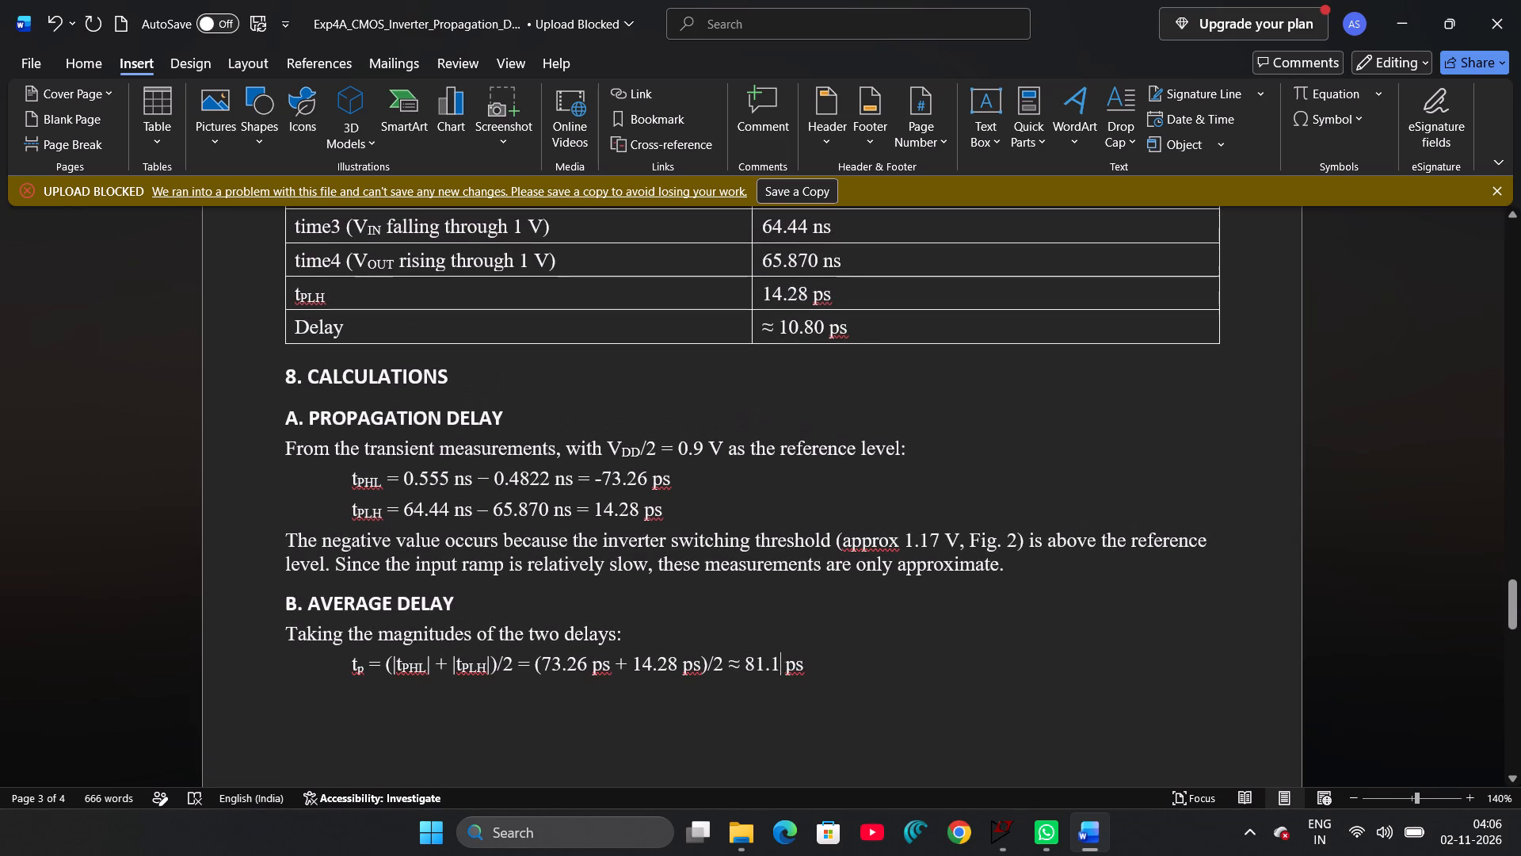
key("BackSpace")
key("BackSpace")
key("BackSpace")
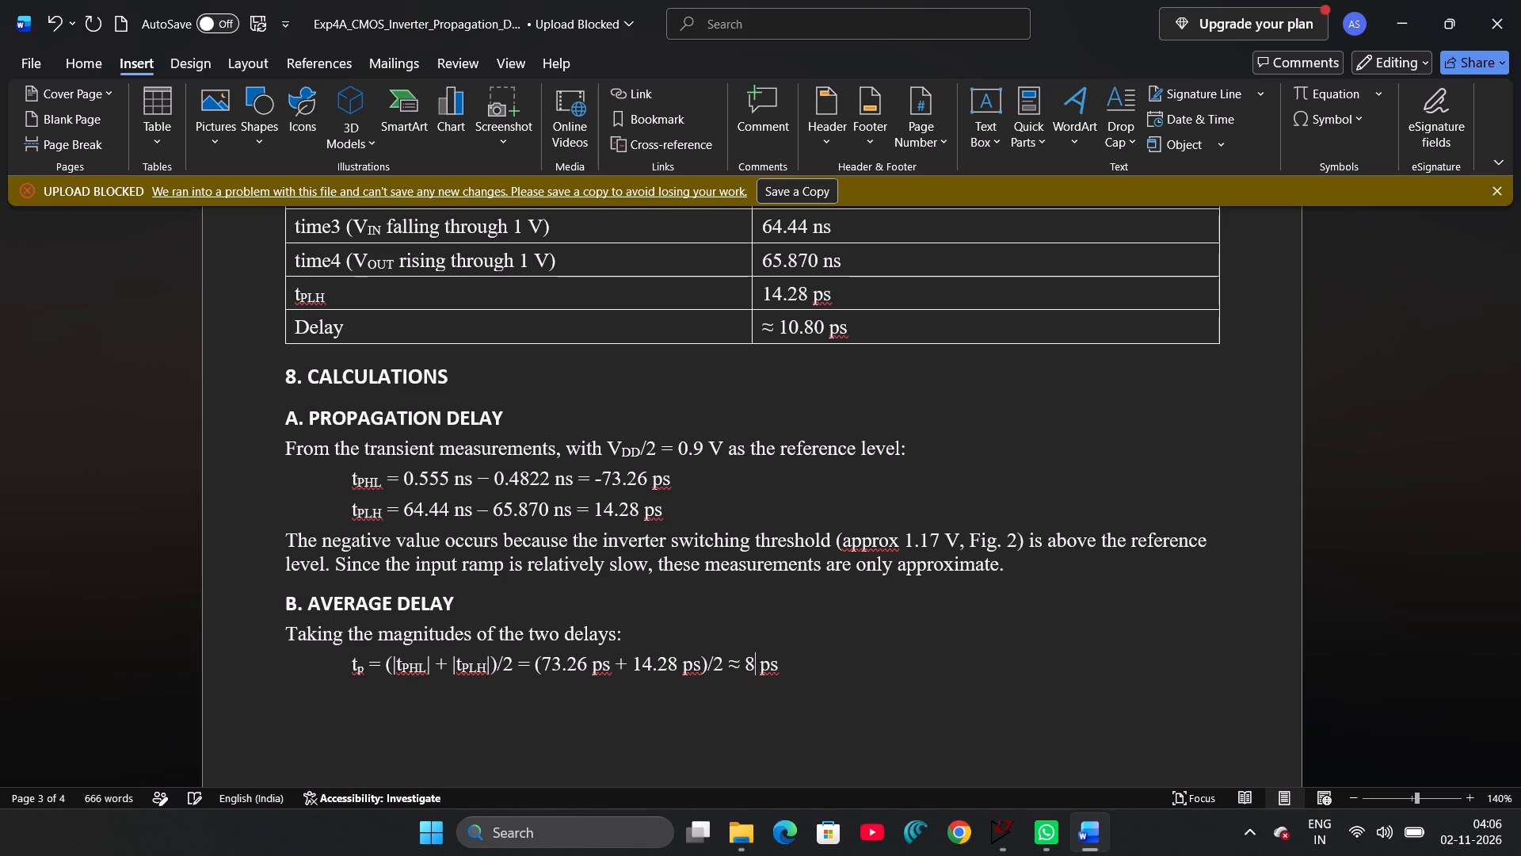
key("BackSpace")
type("10.80")
Check the observation table values against the LTspice output log in Fig. 4 and the SPICE directives.
scroll(768, 606, "up", 2)
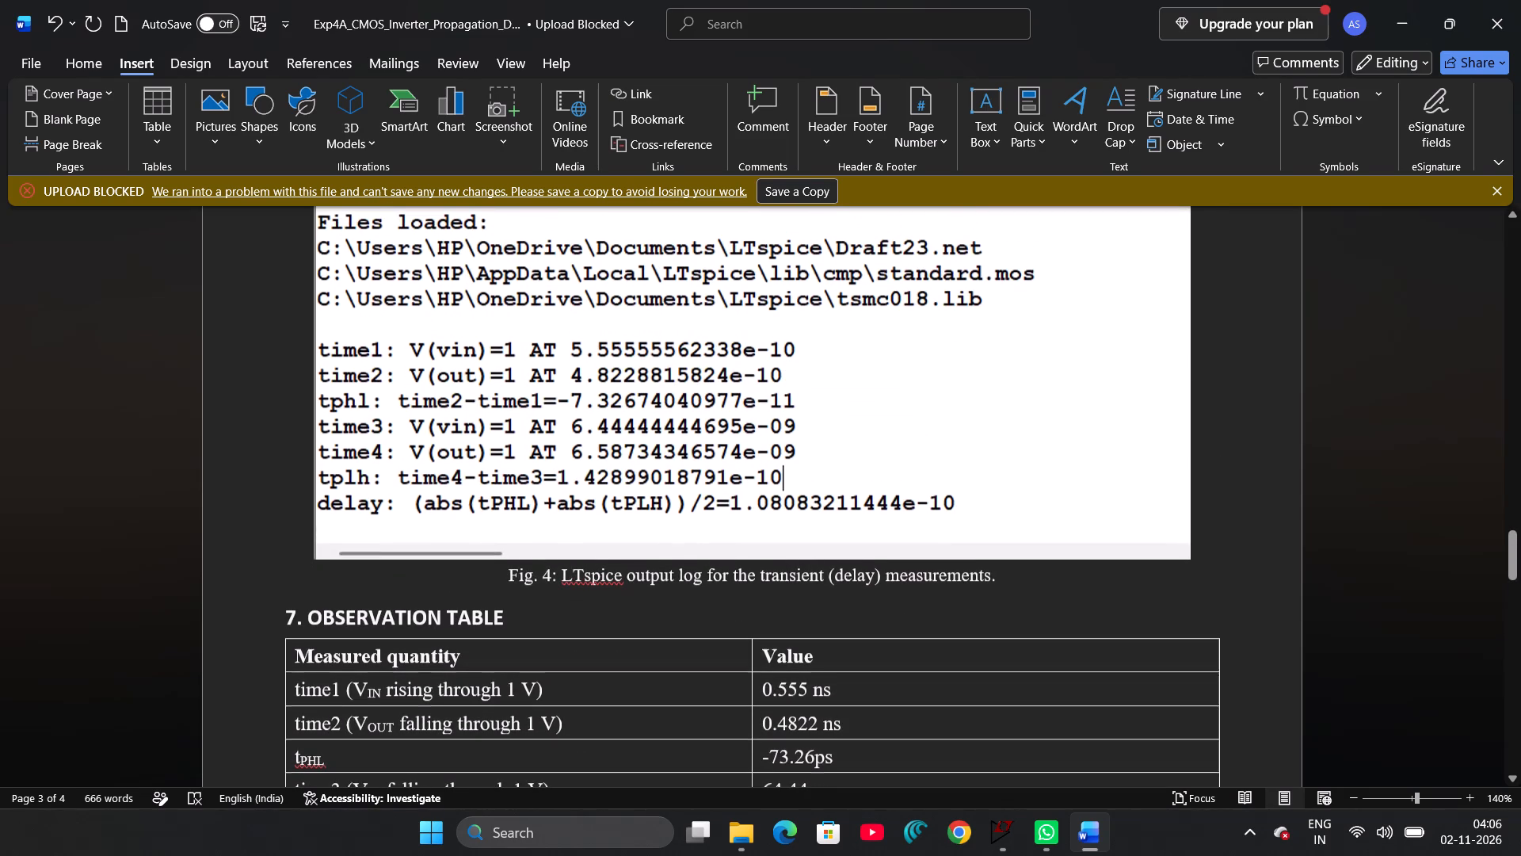
scroll(768, 606, "down", 1)
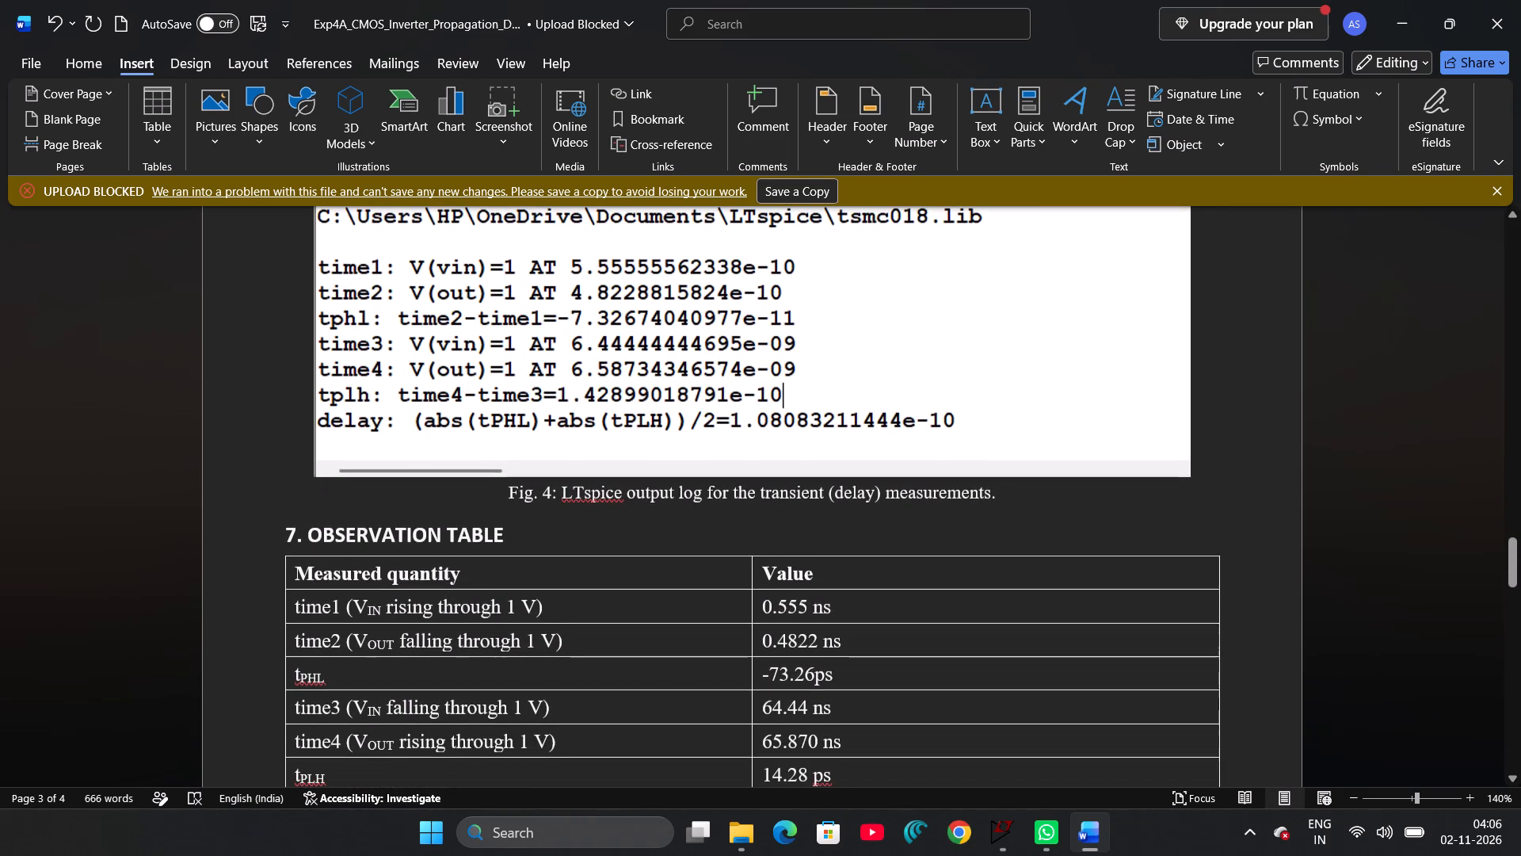
scroll(768, 606, "down", 1)
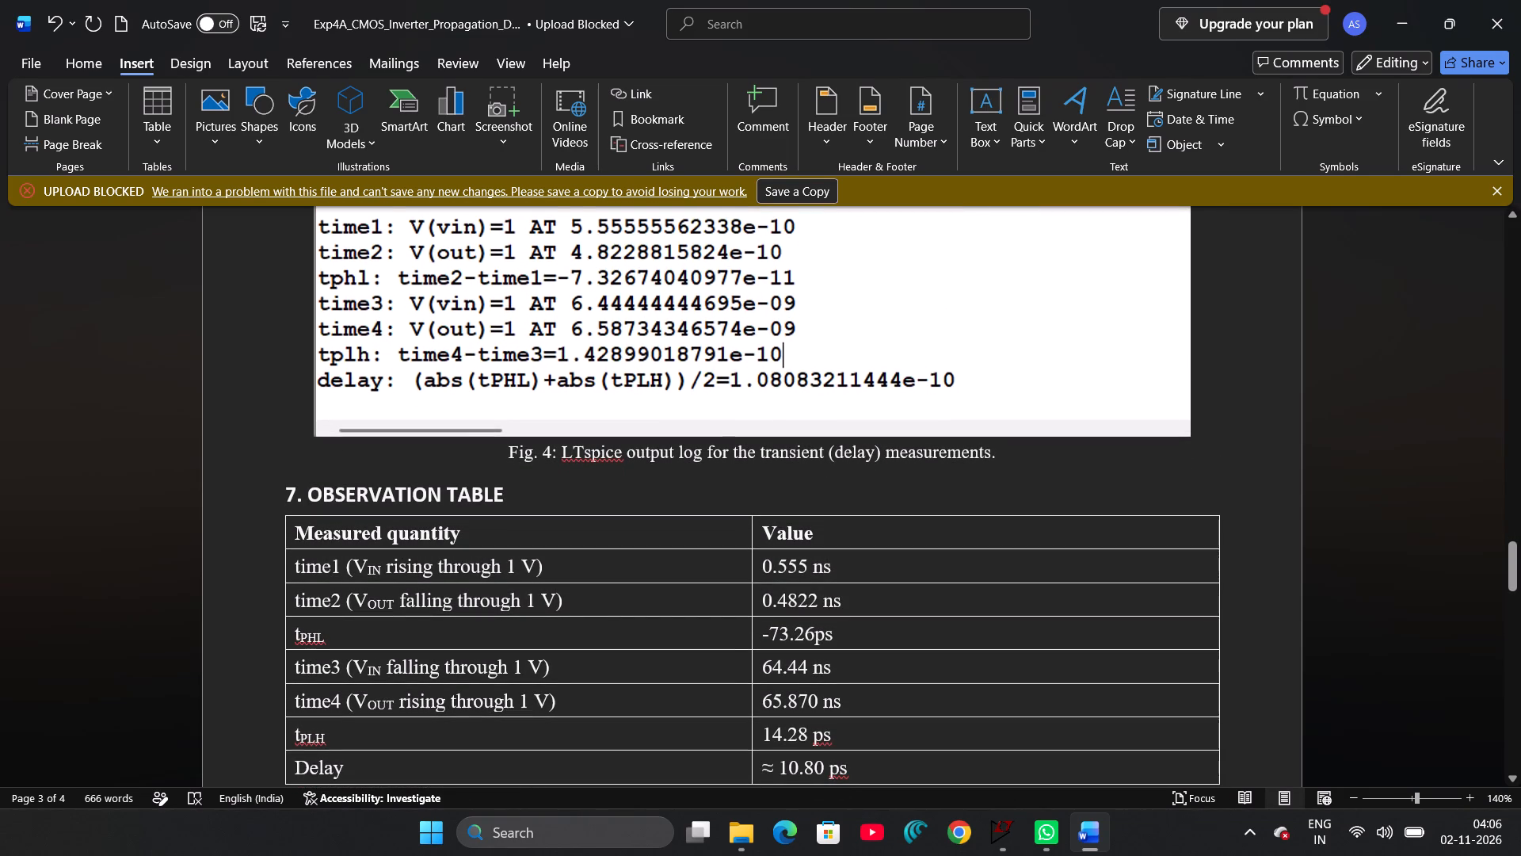
scroll(768, 606, "down", 1)
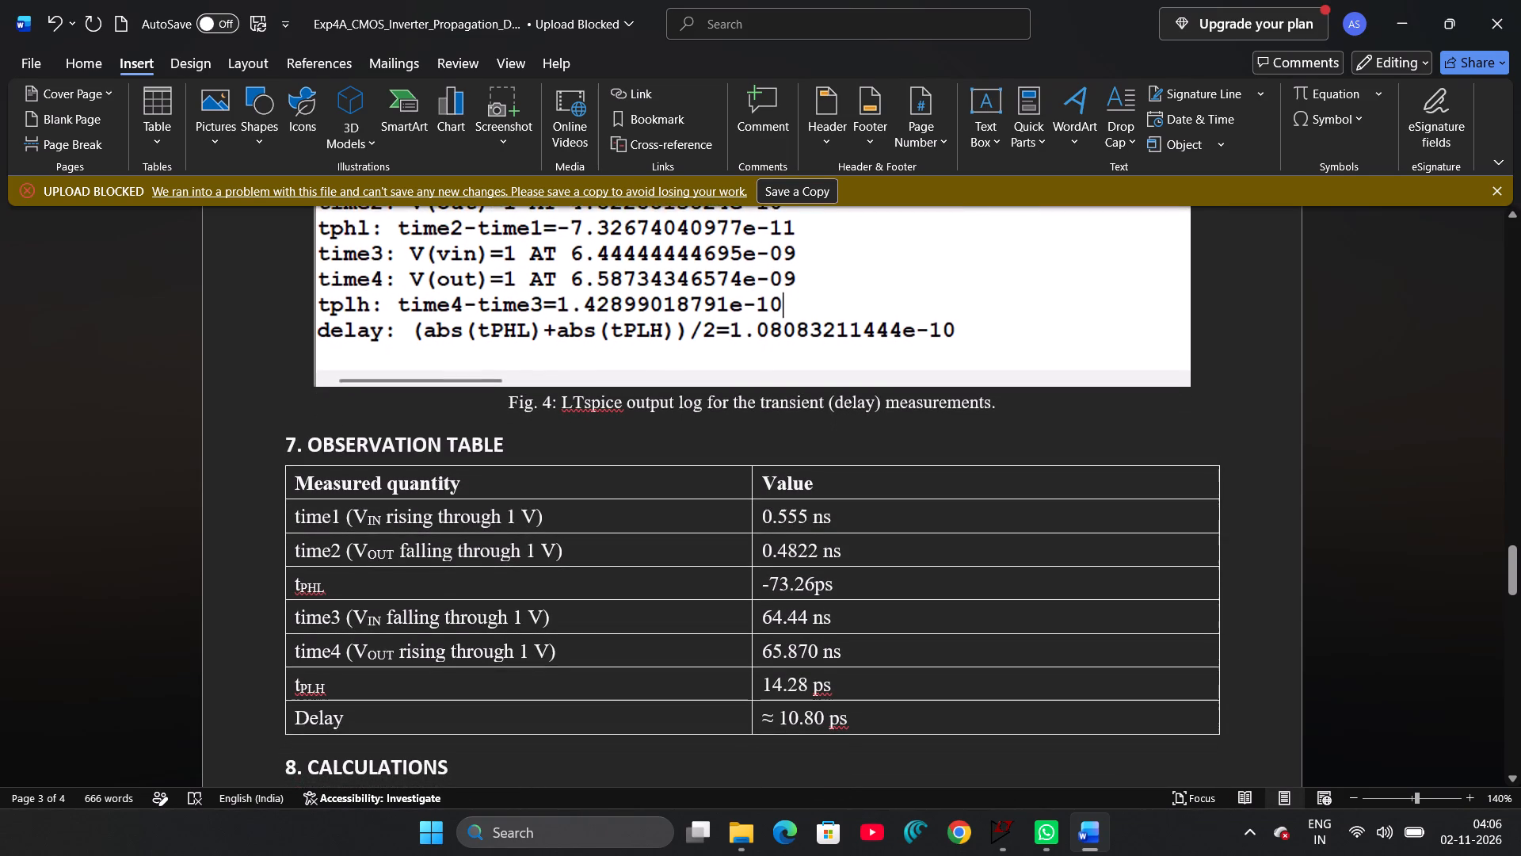
scroll(768, 606, "down", 1)
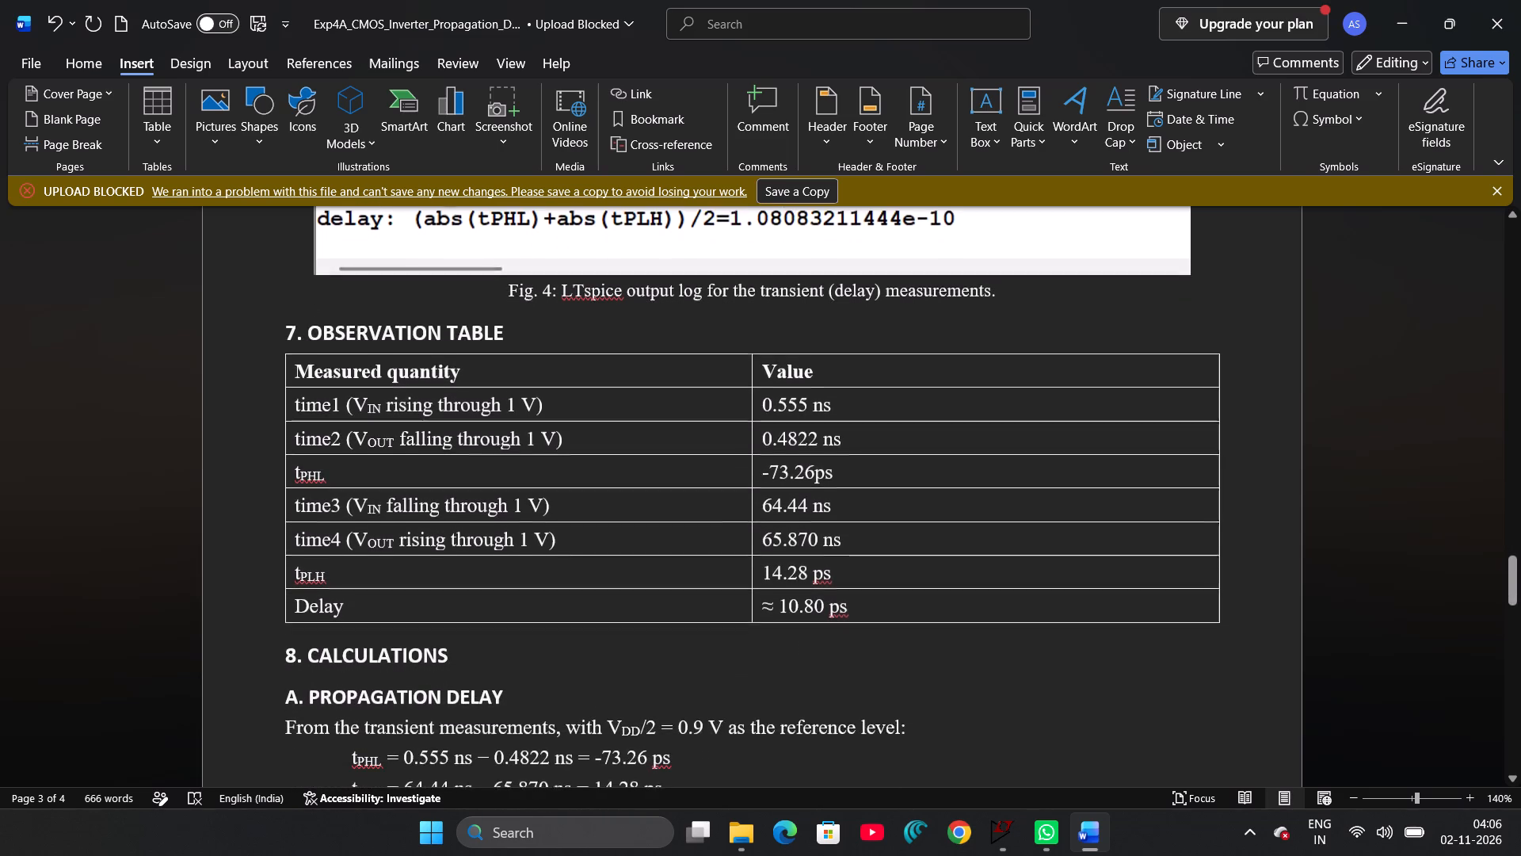
scroll(768, 606, "down", 1)
scroll(768, 606, "right", 1)
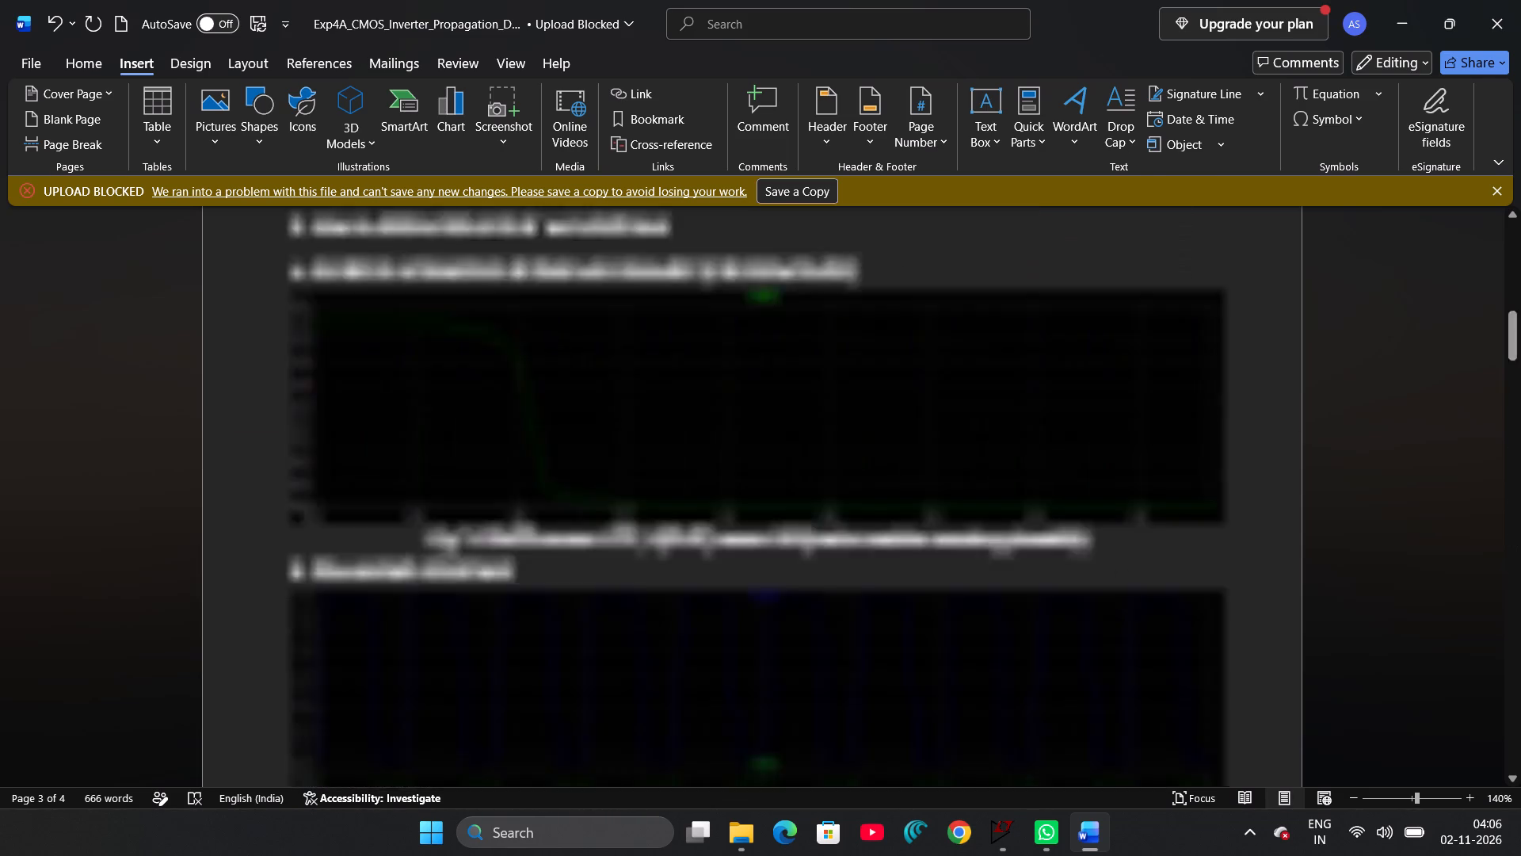
scroll(768, 606, "right", 1)
scroll(768, 606, "down", 2)
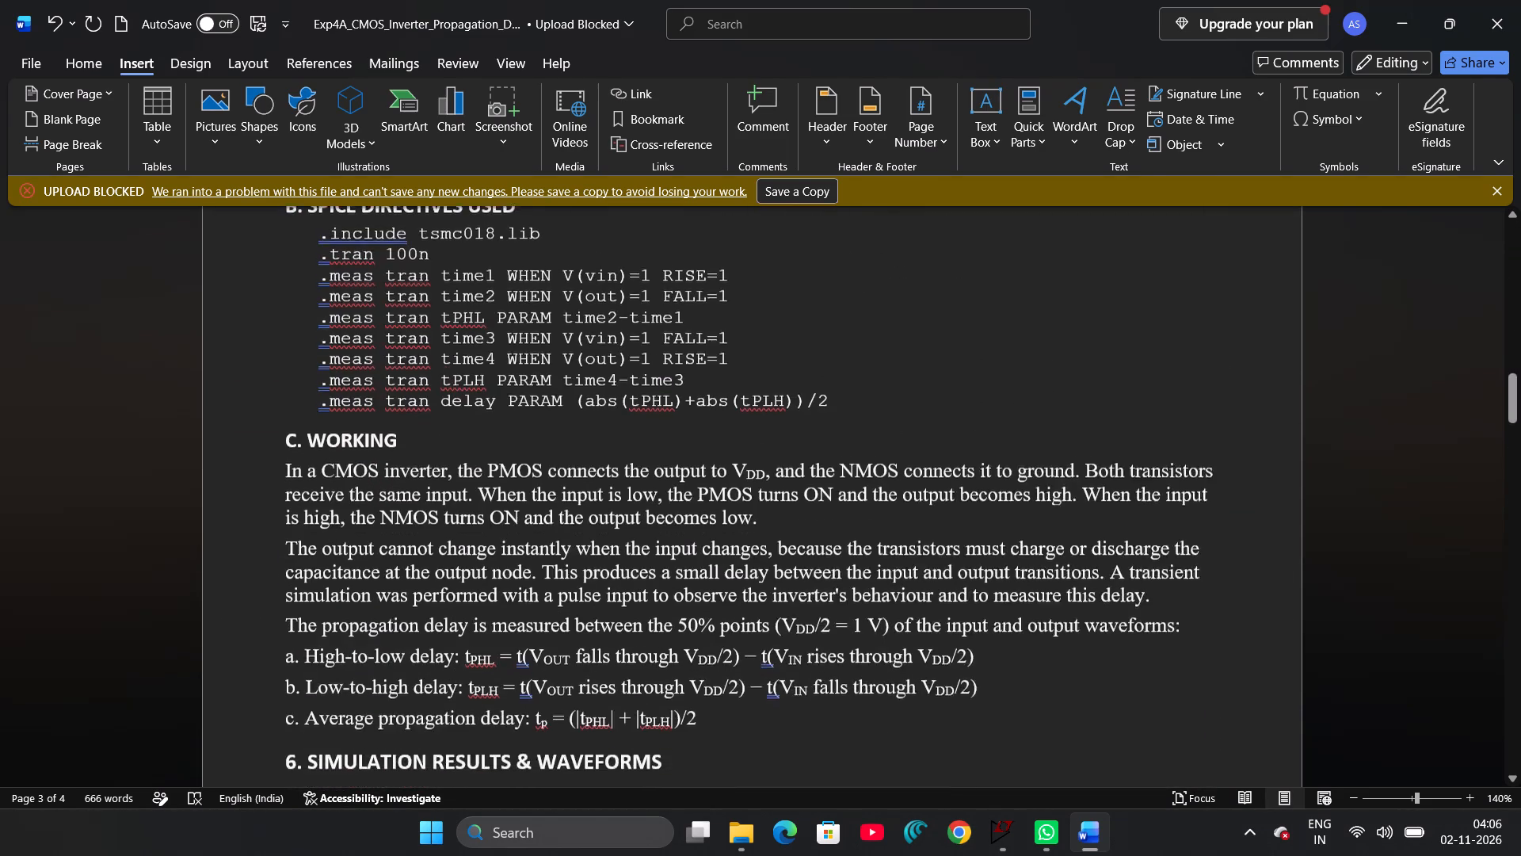
scroll(768, 606, "down", 4)
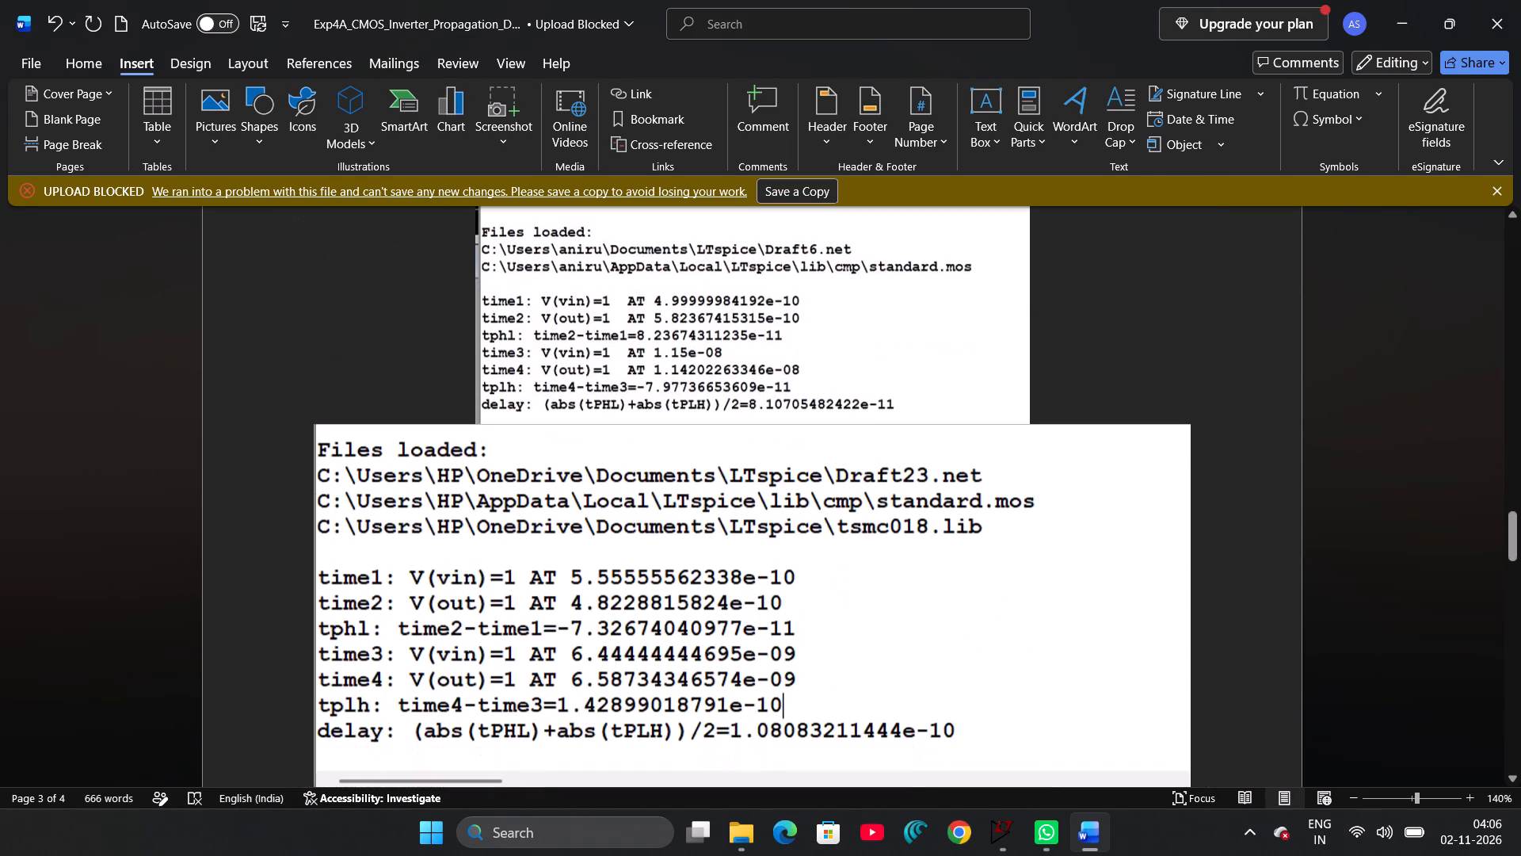
scroll(768, 606, "down", 1)
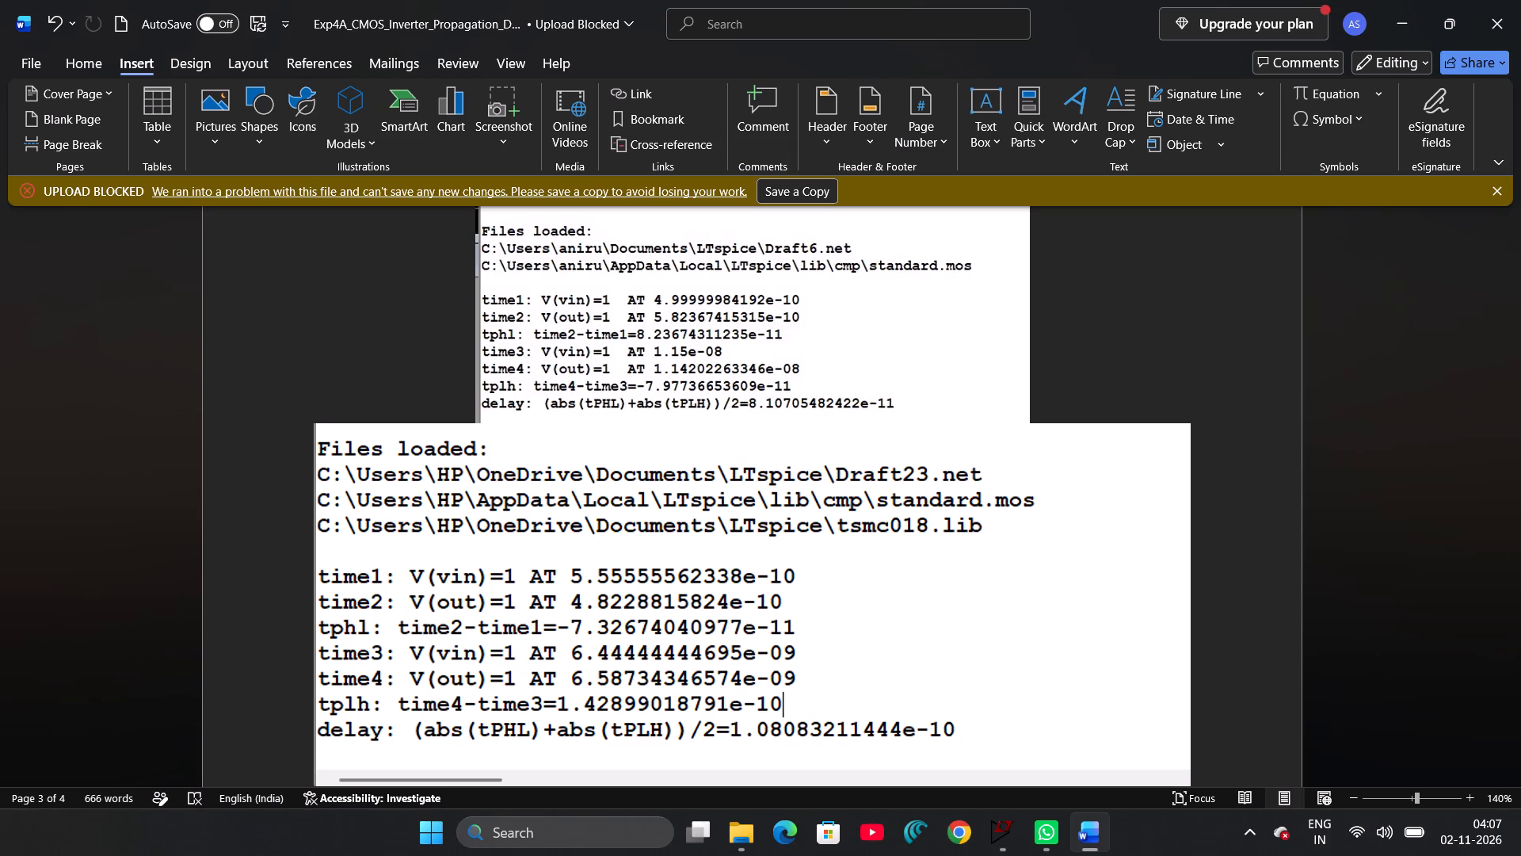
scroll(768, 606, "down", 1)
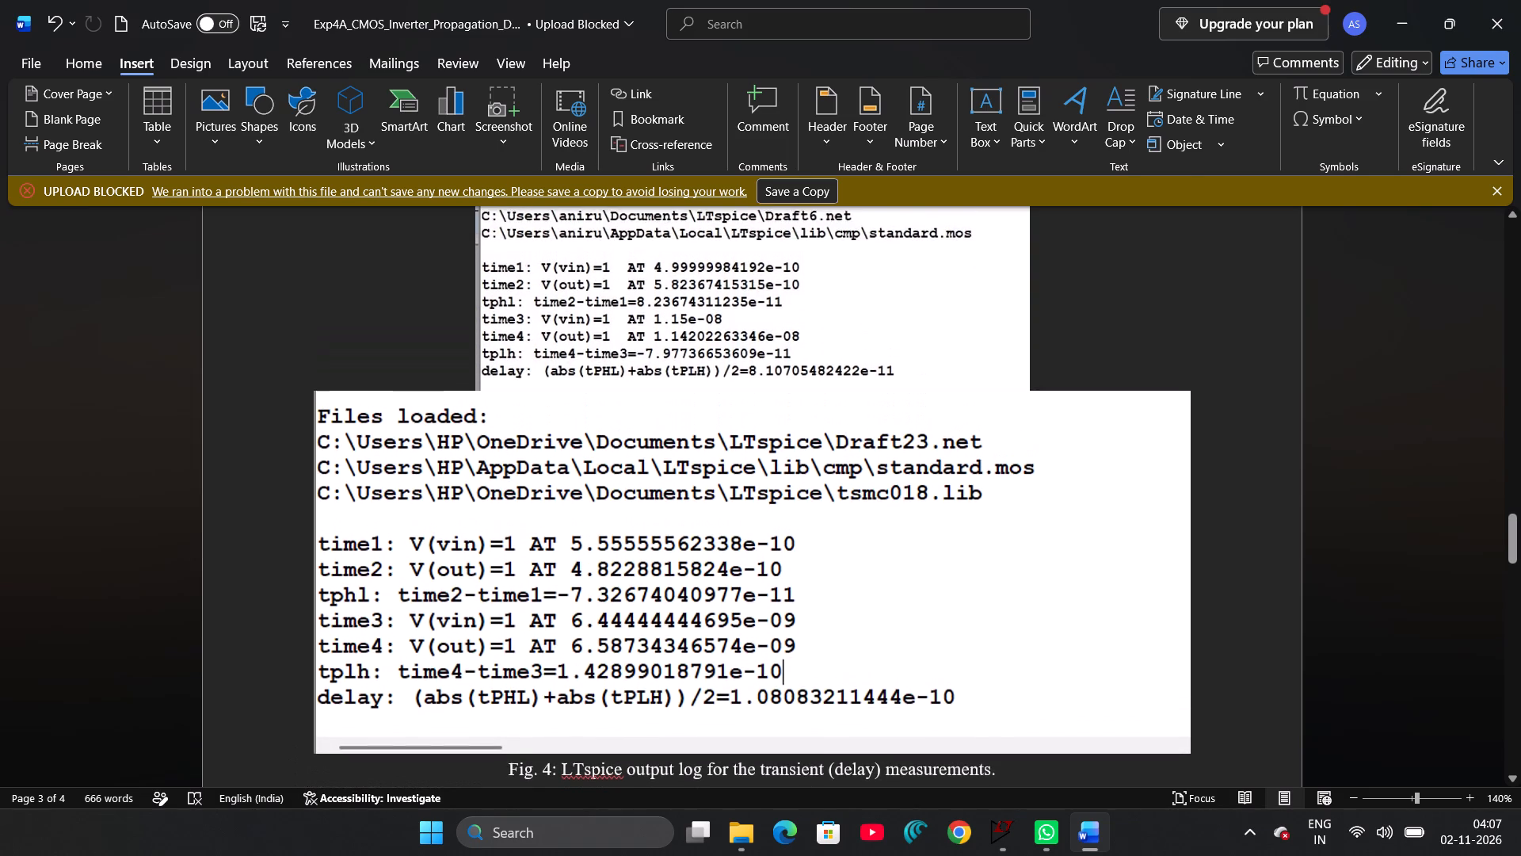
scroll(768, 606, "down", 2)
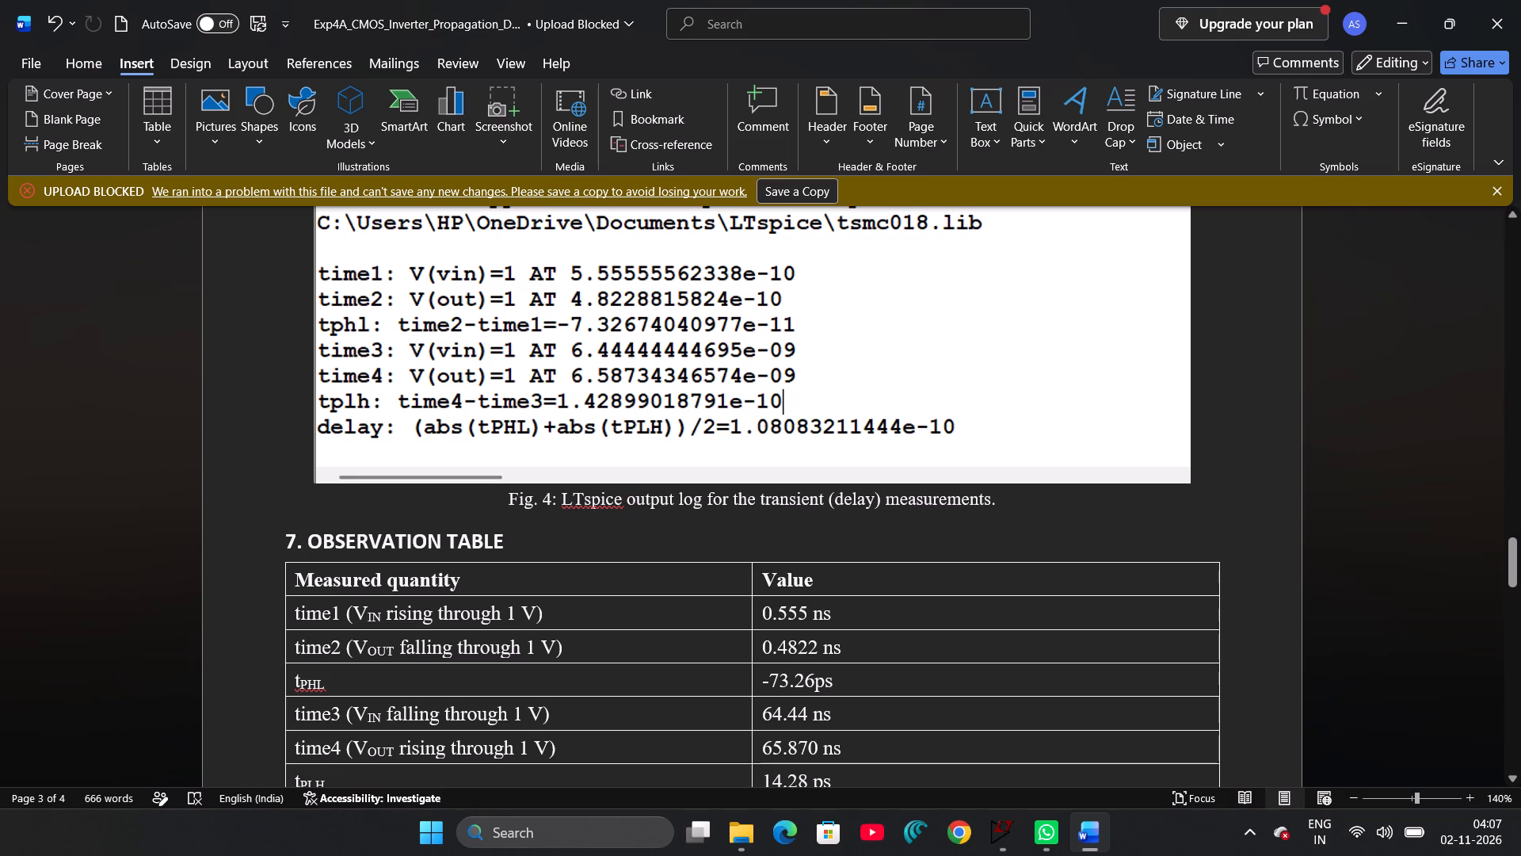
Correct the time3 value in the observation table to 6.444 ns.
left_click(795, 689)
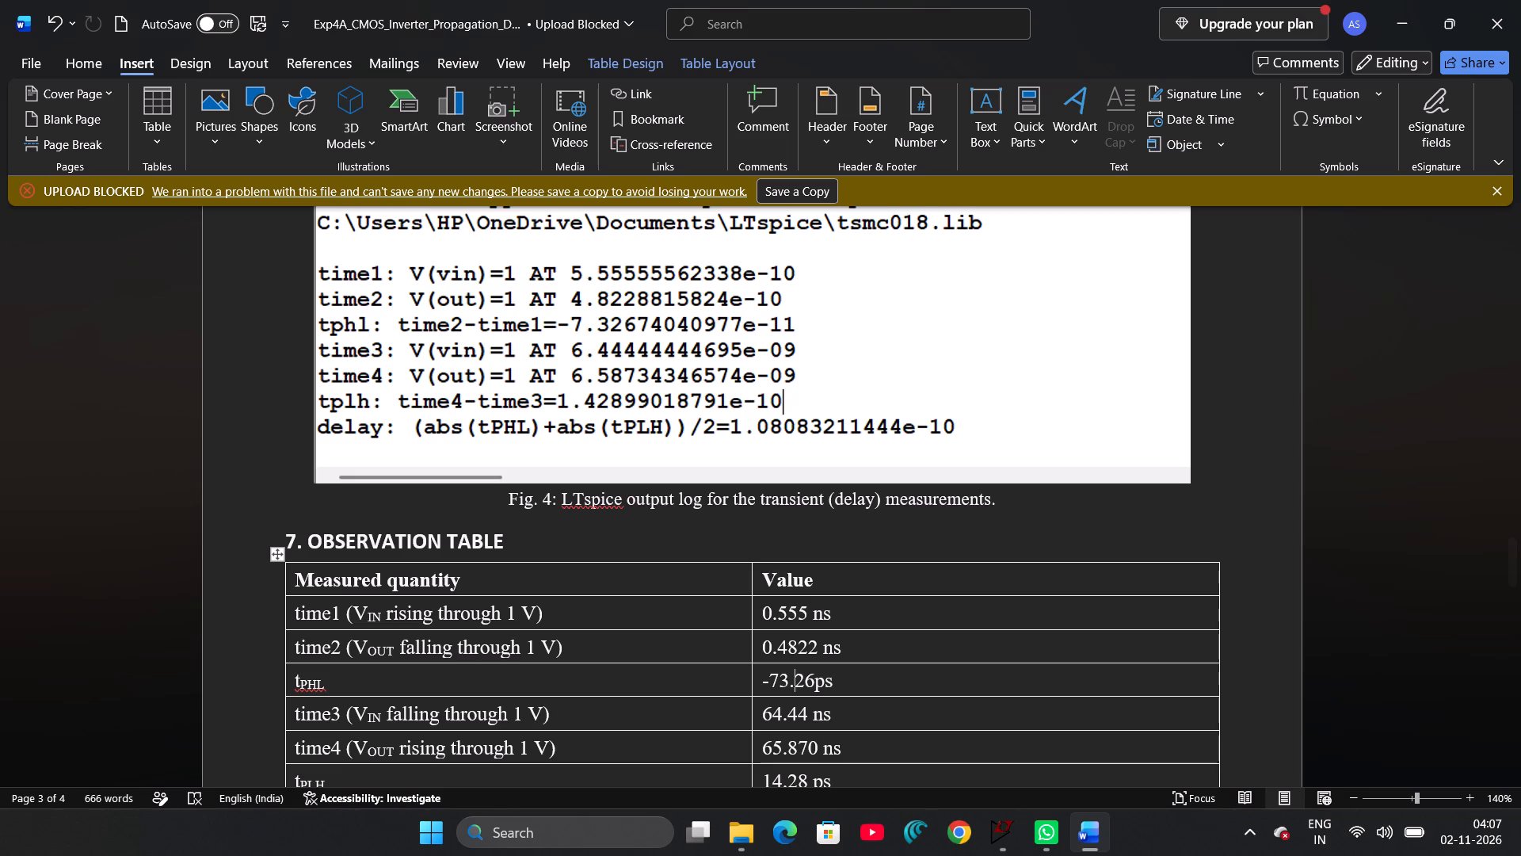
left_click(788, 720)
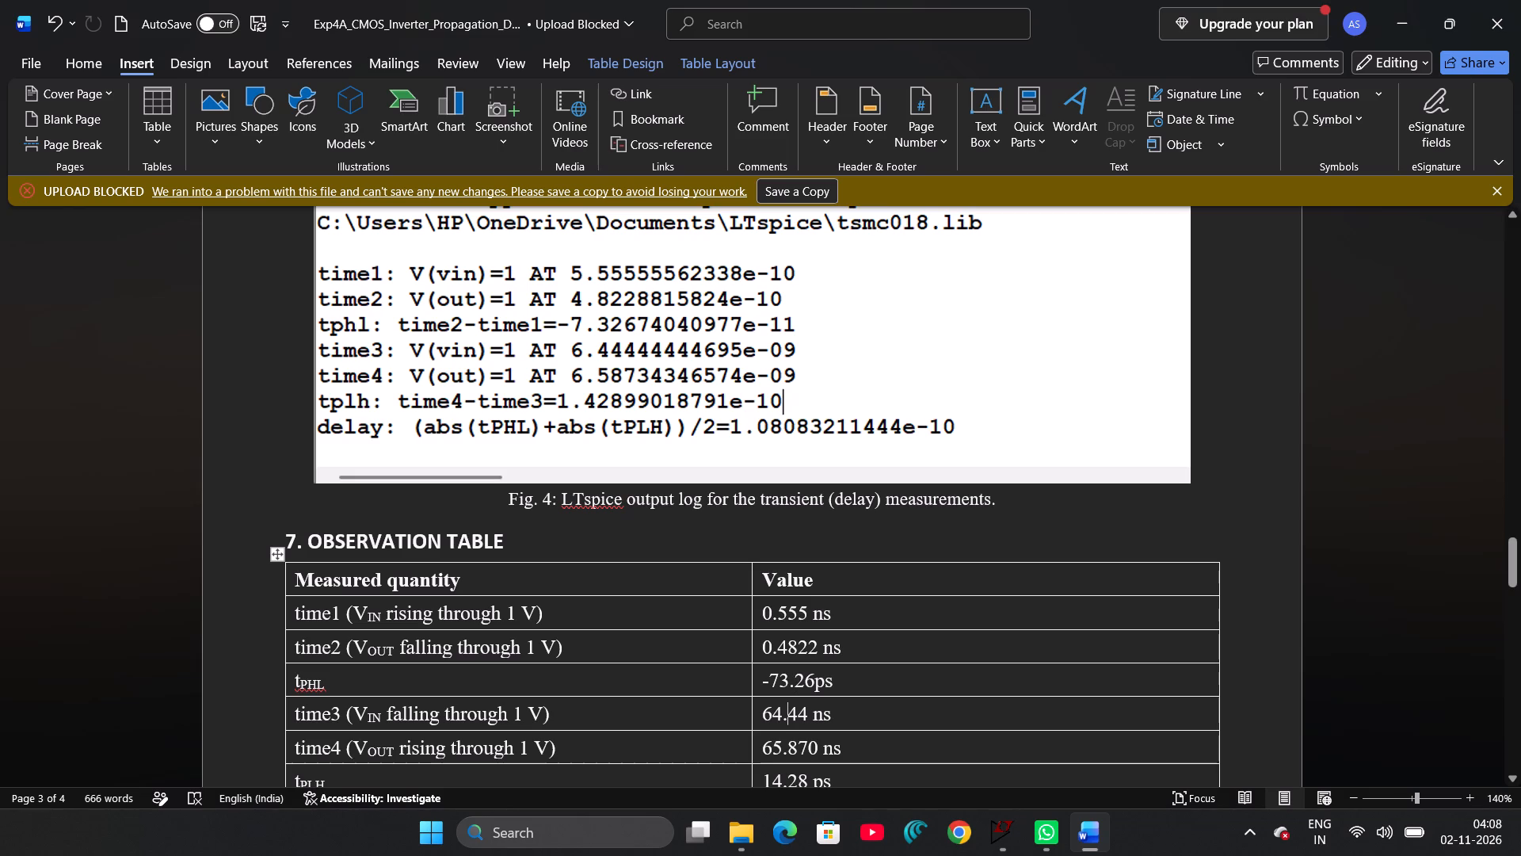
left_click(782, 720)
key("bracketright")
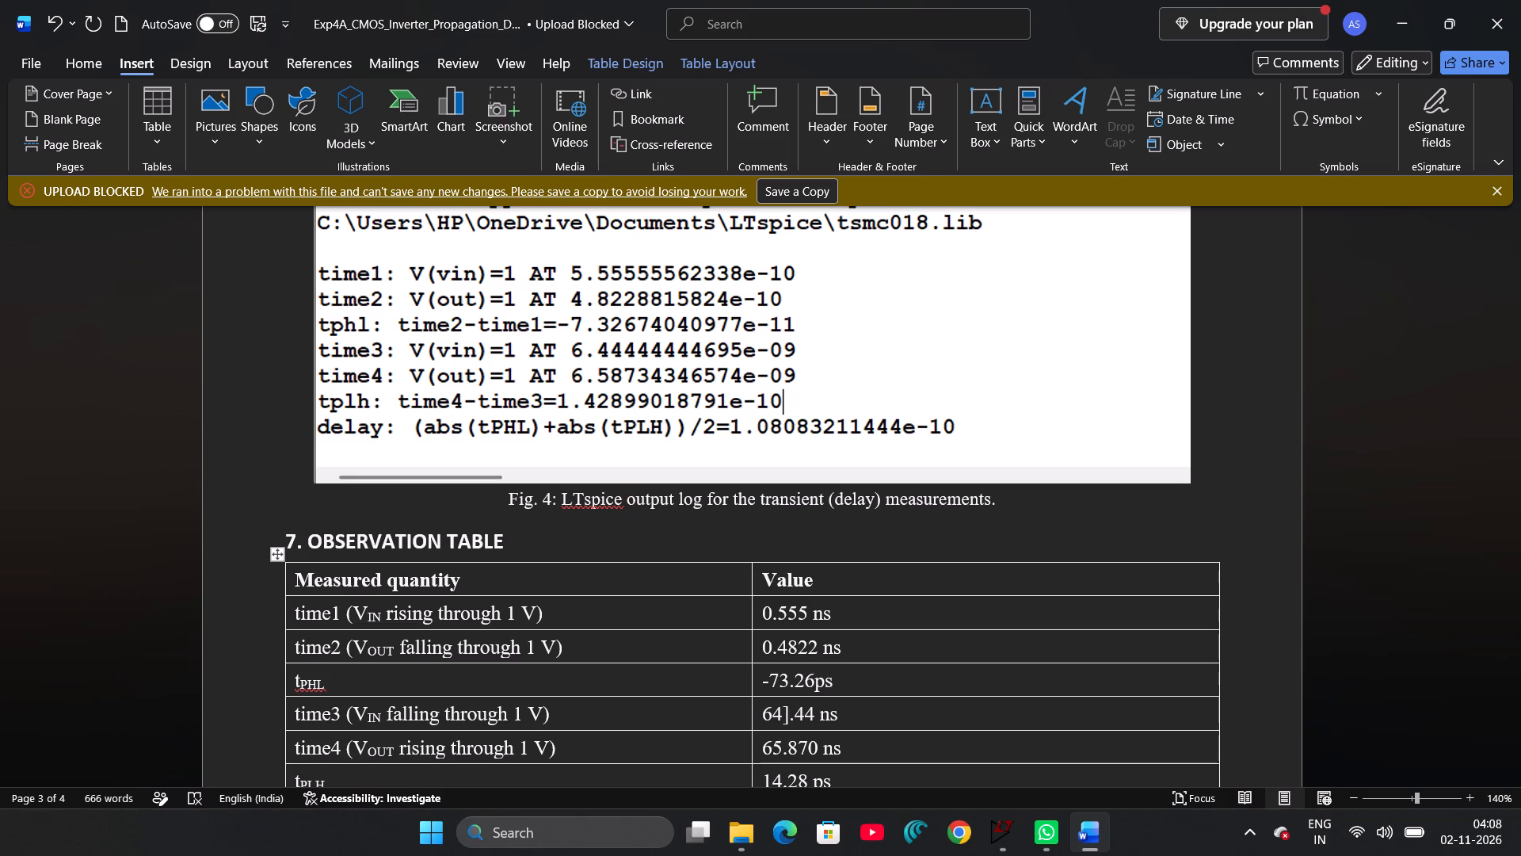
key("BackSpace")
key("BackSpace")
key("Right")
key("4")
Correct the time4 value in the observation table to 6.5870 ns.
left_click(774, 751)
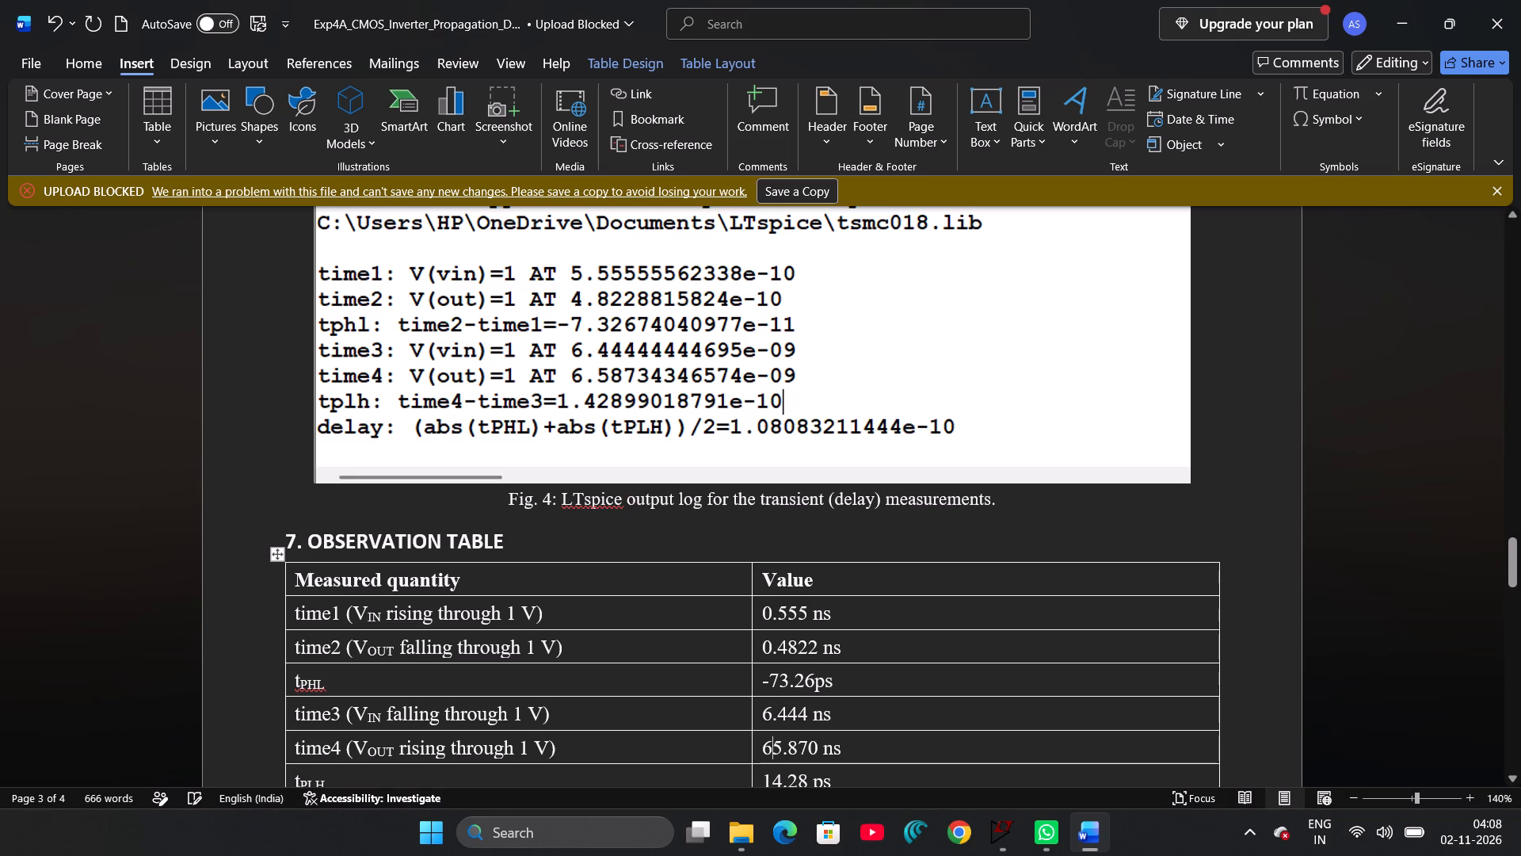
key("period")
key("Right")
key("Right")
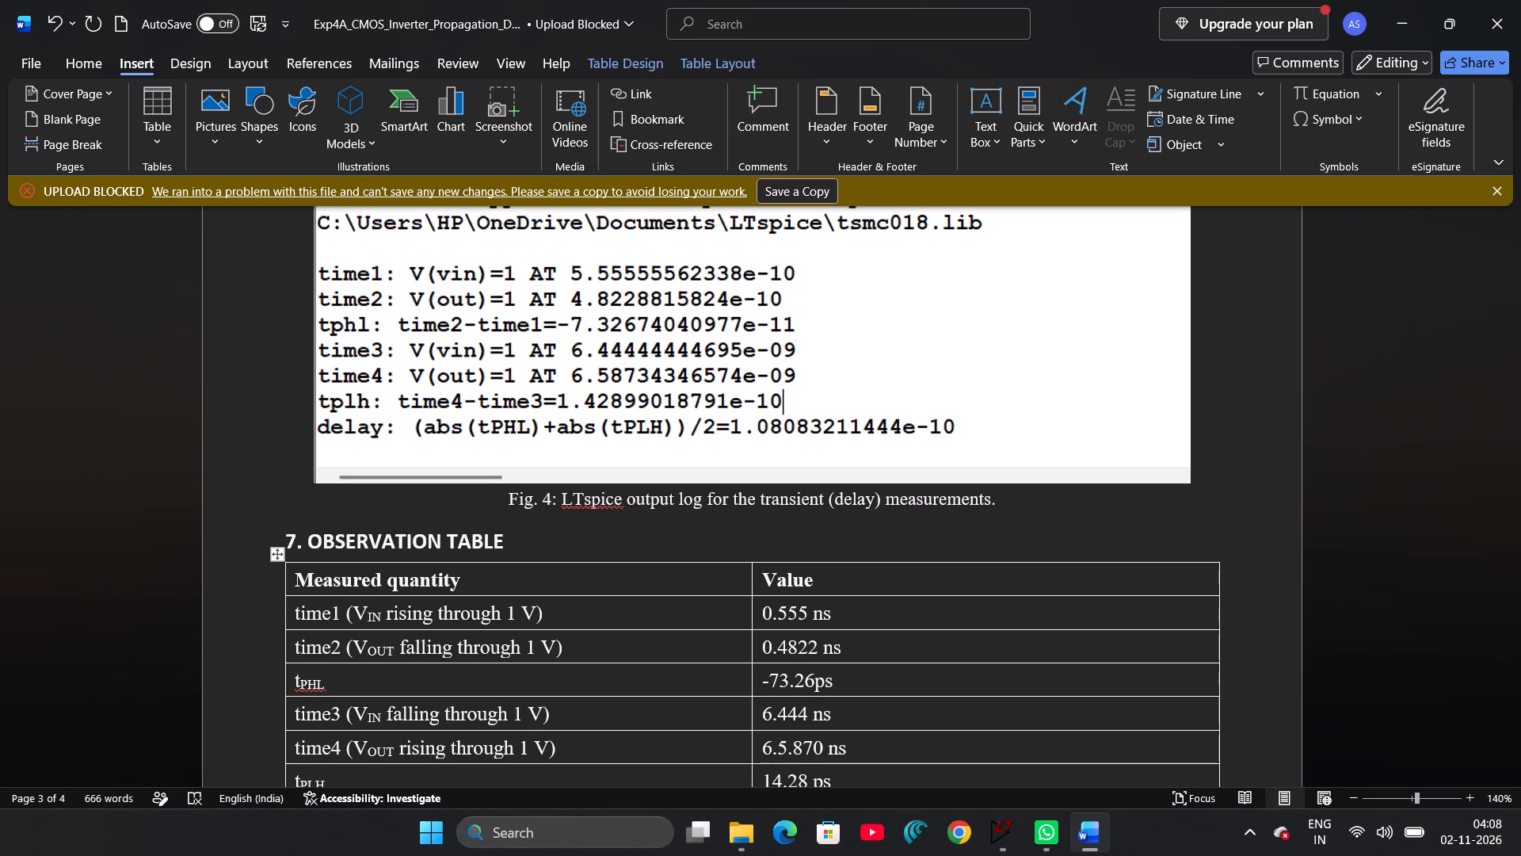
key("BackSpace")
Change the tPLH value in the observation table to 0.1428 ns, including its unit.
scroll(774, 751, "down", 1)
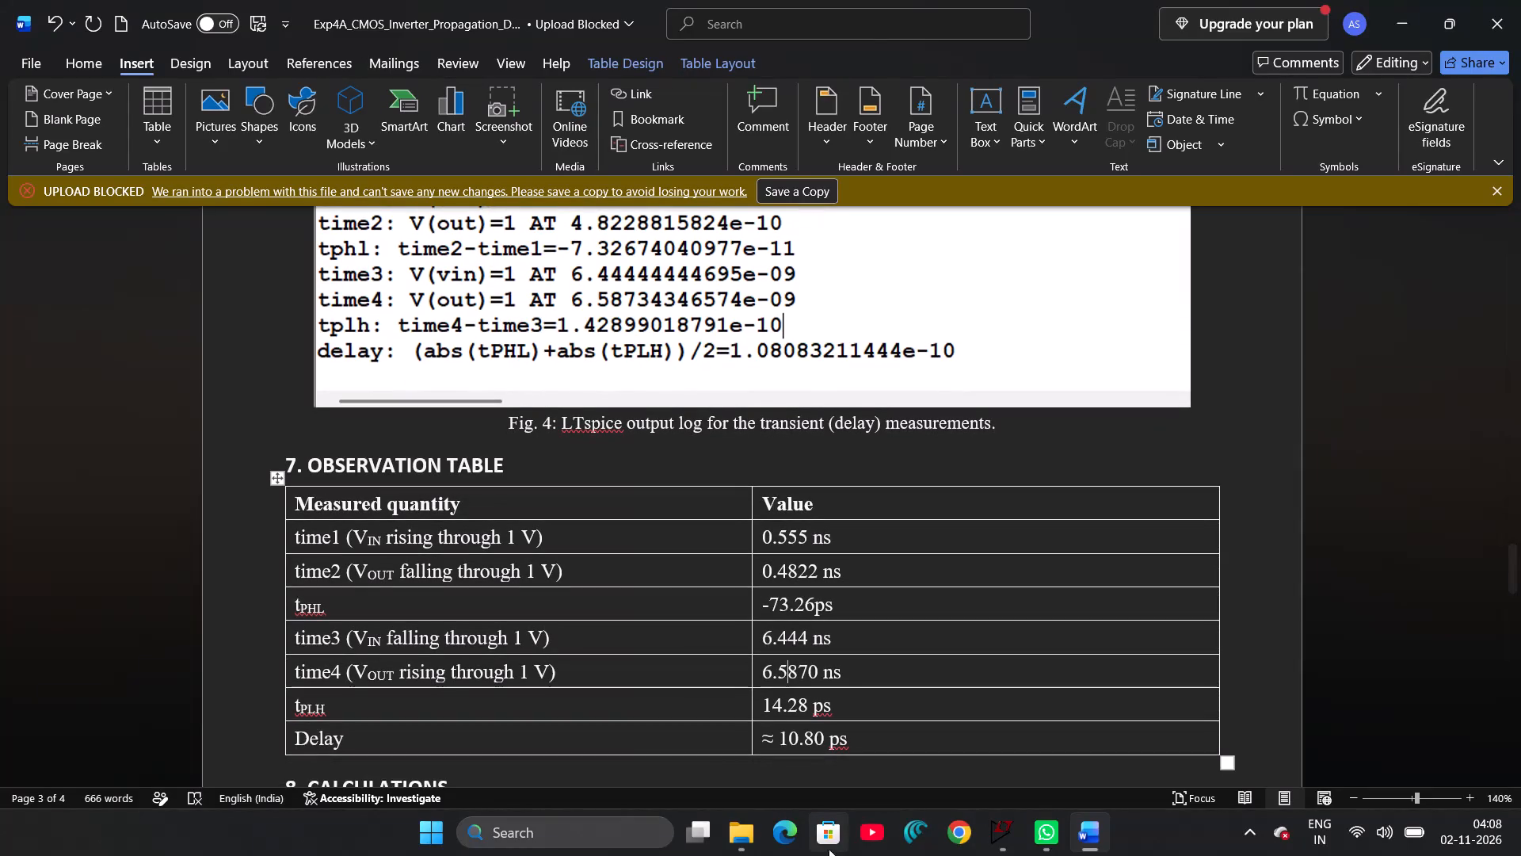
left_click(821, 715)
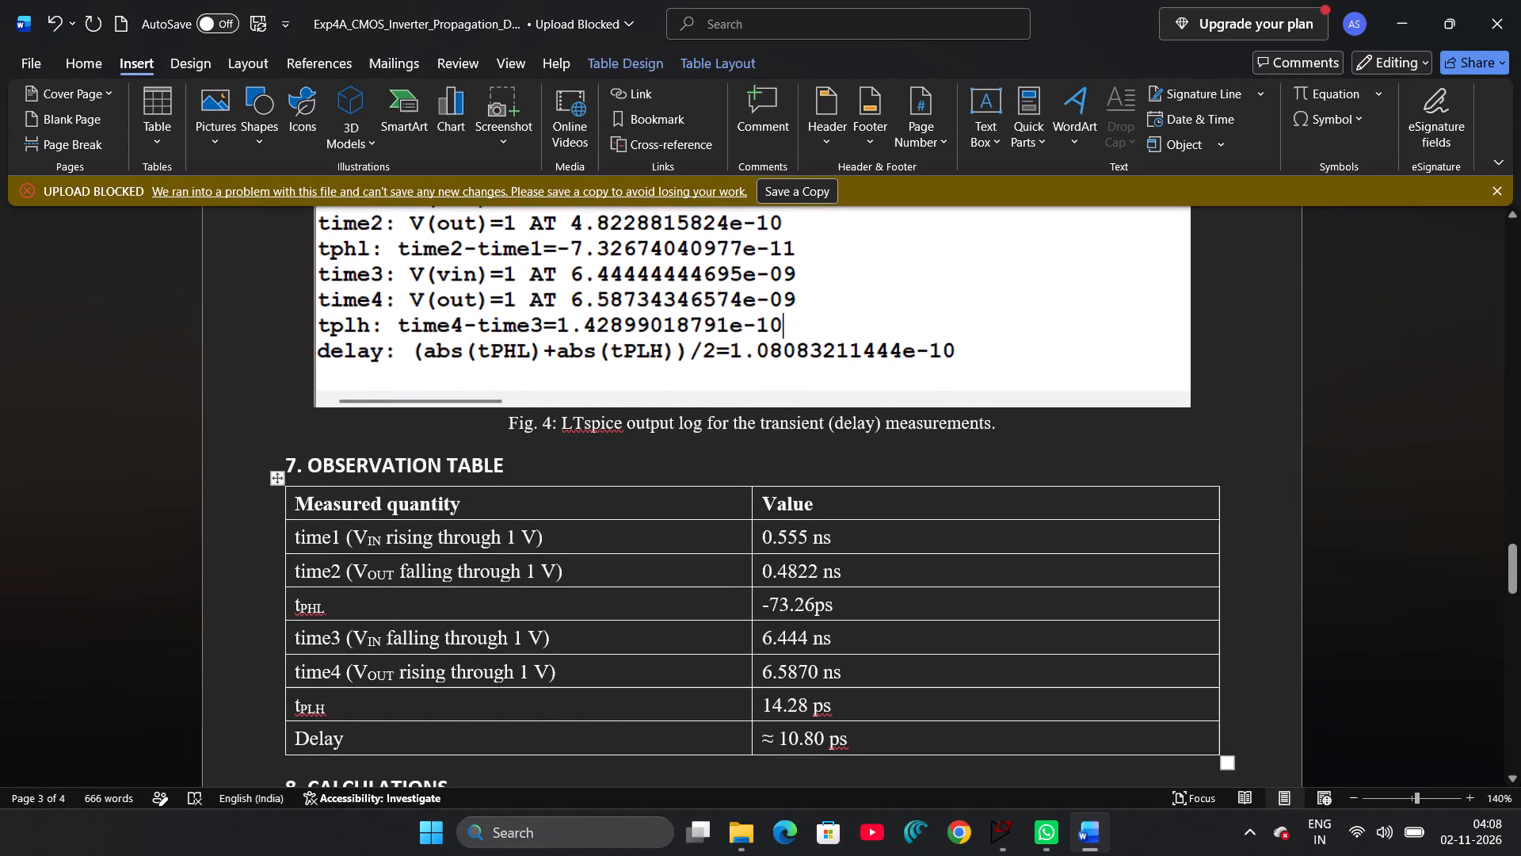
key("BackSpace")
key("n")
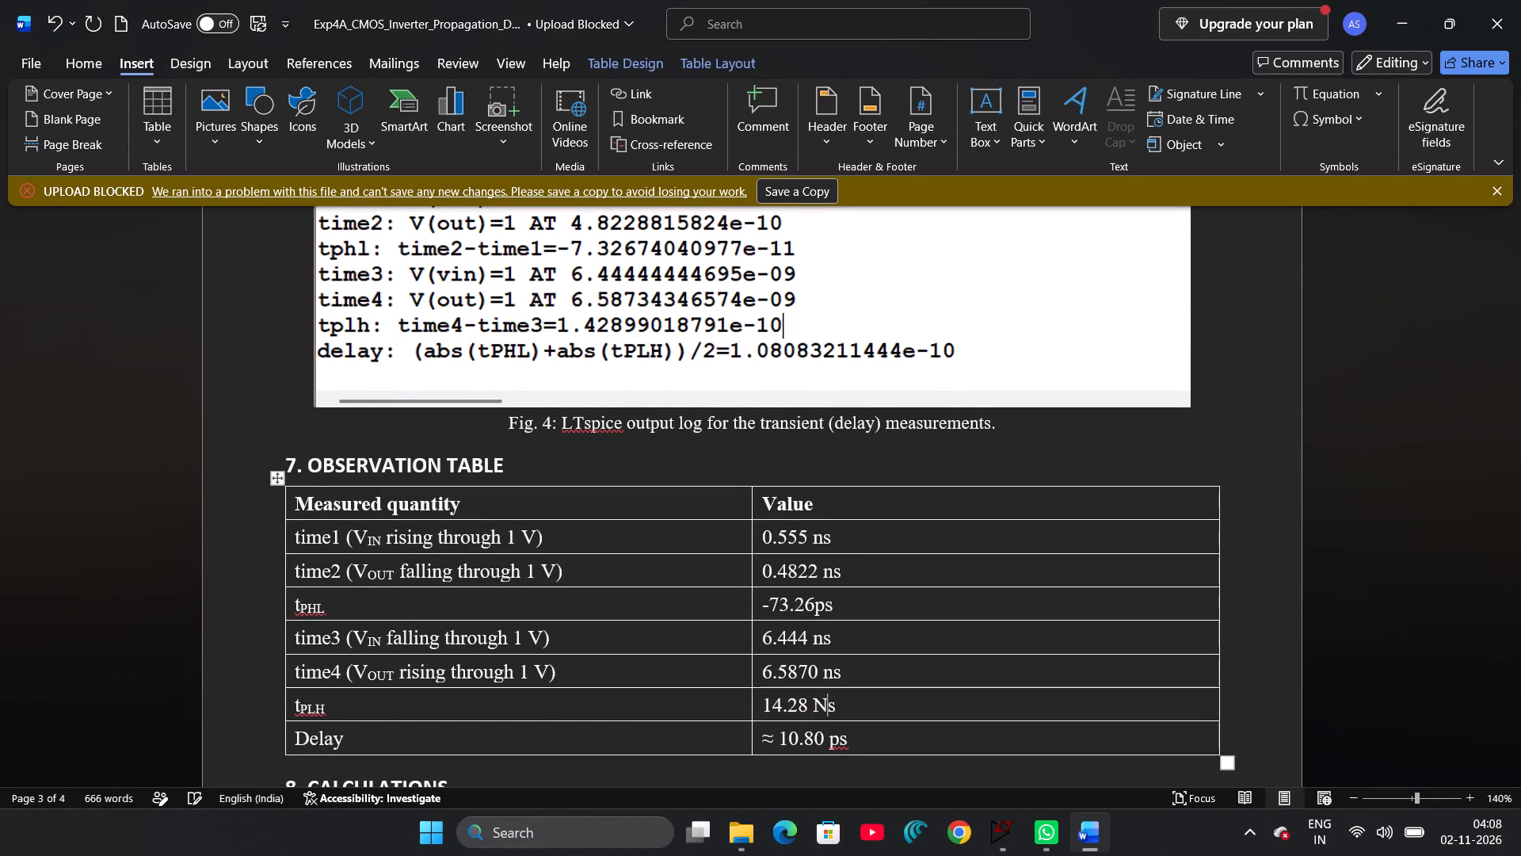
key("BackSpace")
key("n")
key("Left")
key("Left")
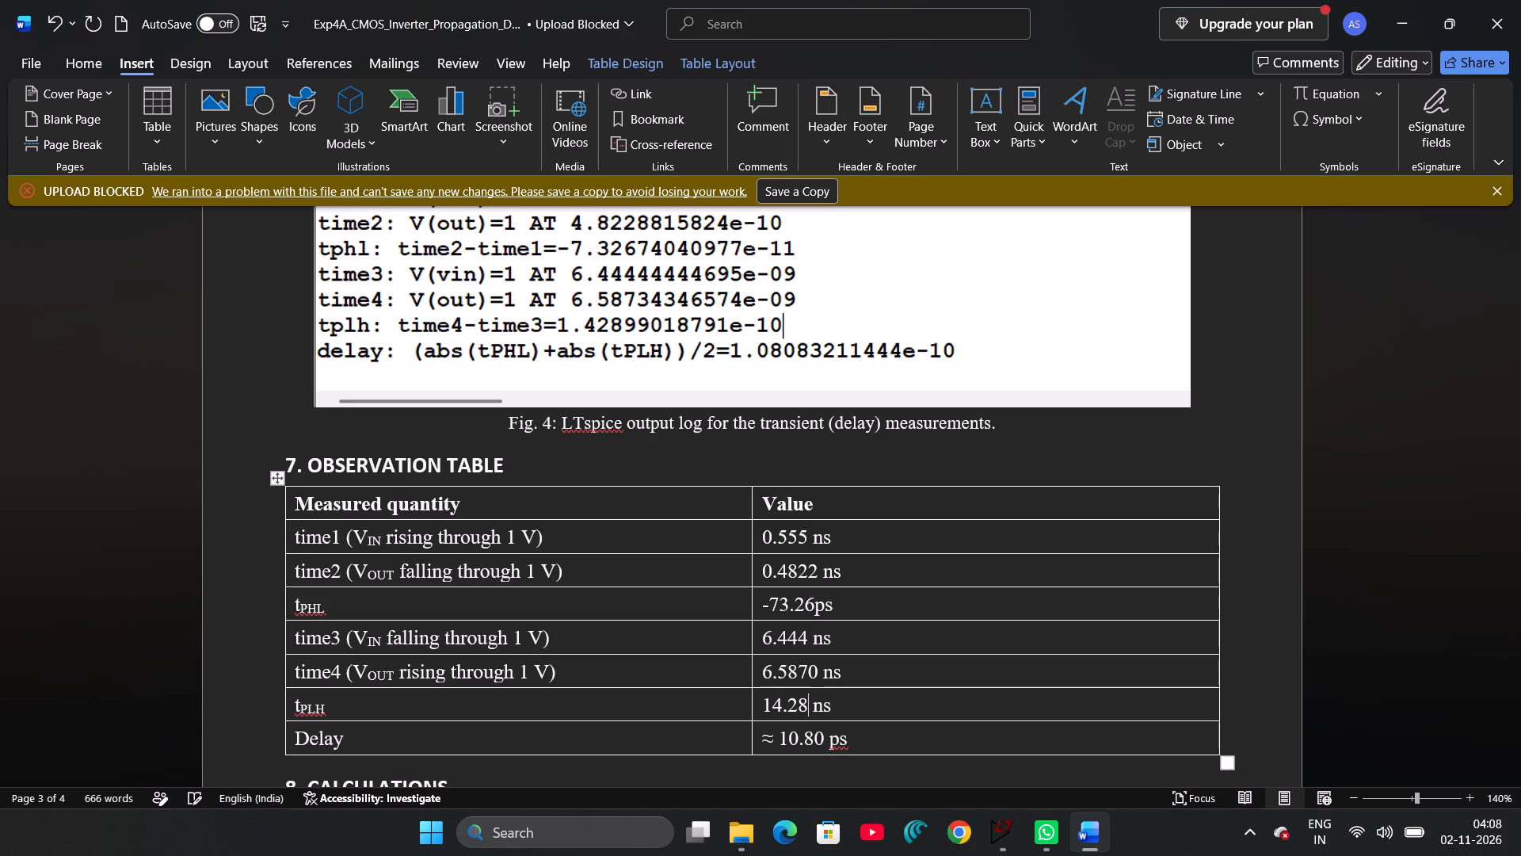
key("Left")
key("Left")
key("Left")
key("Right")
key("BackSpace")
key("Left")
key("Left")
type("0.")
Change the tPLH result in the Propagation Delay calculation to 0.1428, leaving its unit as is.
scroll(821, 715, "down", 1)
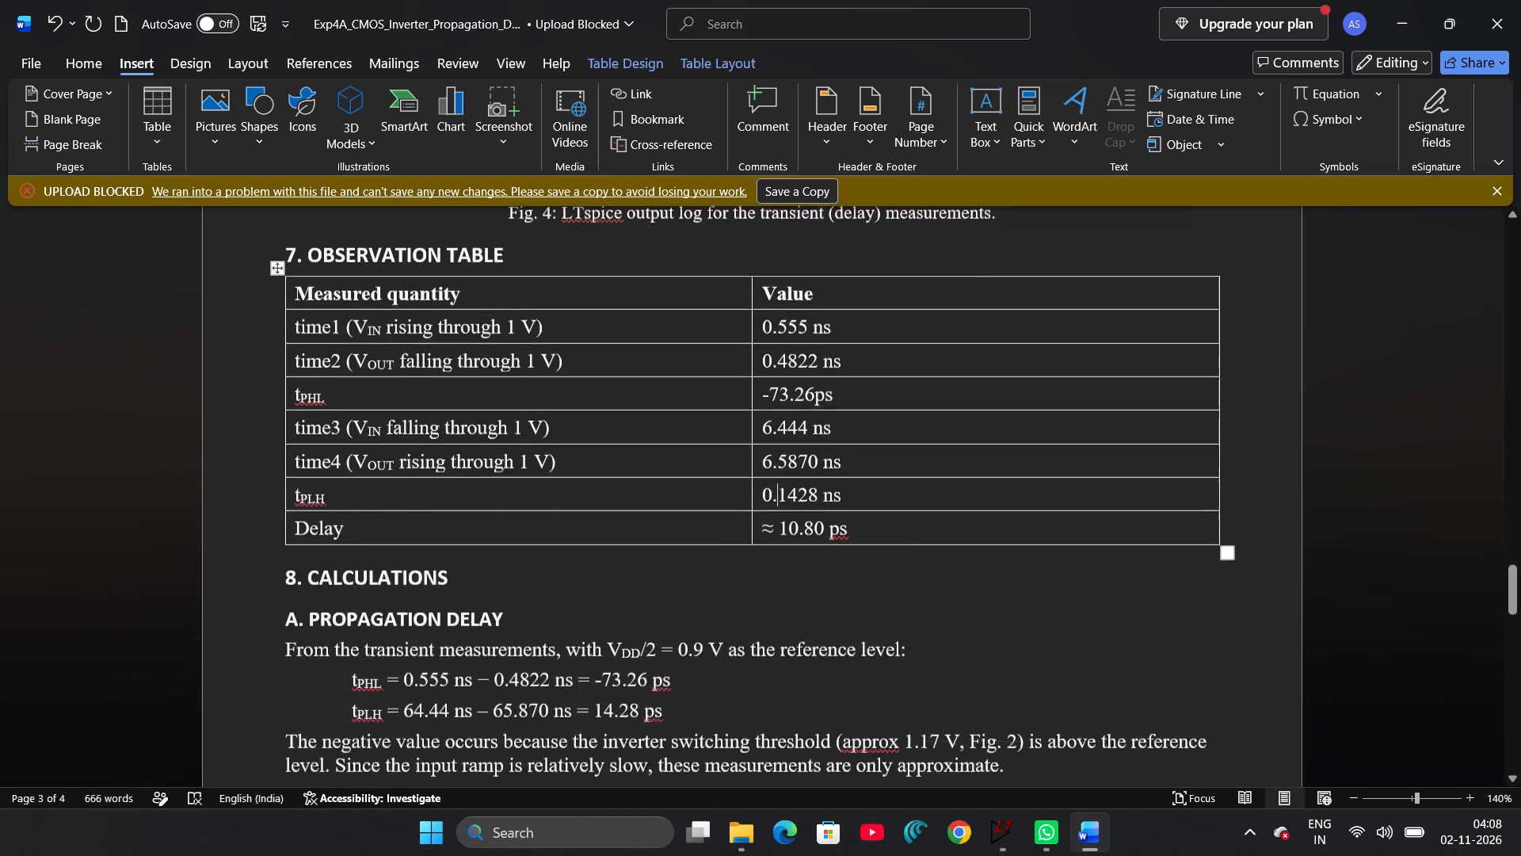
scroll(821, 715, "down", 1)
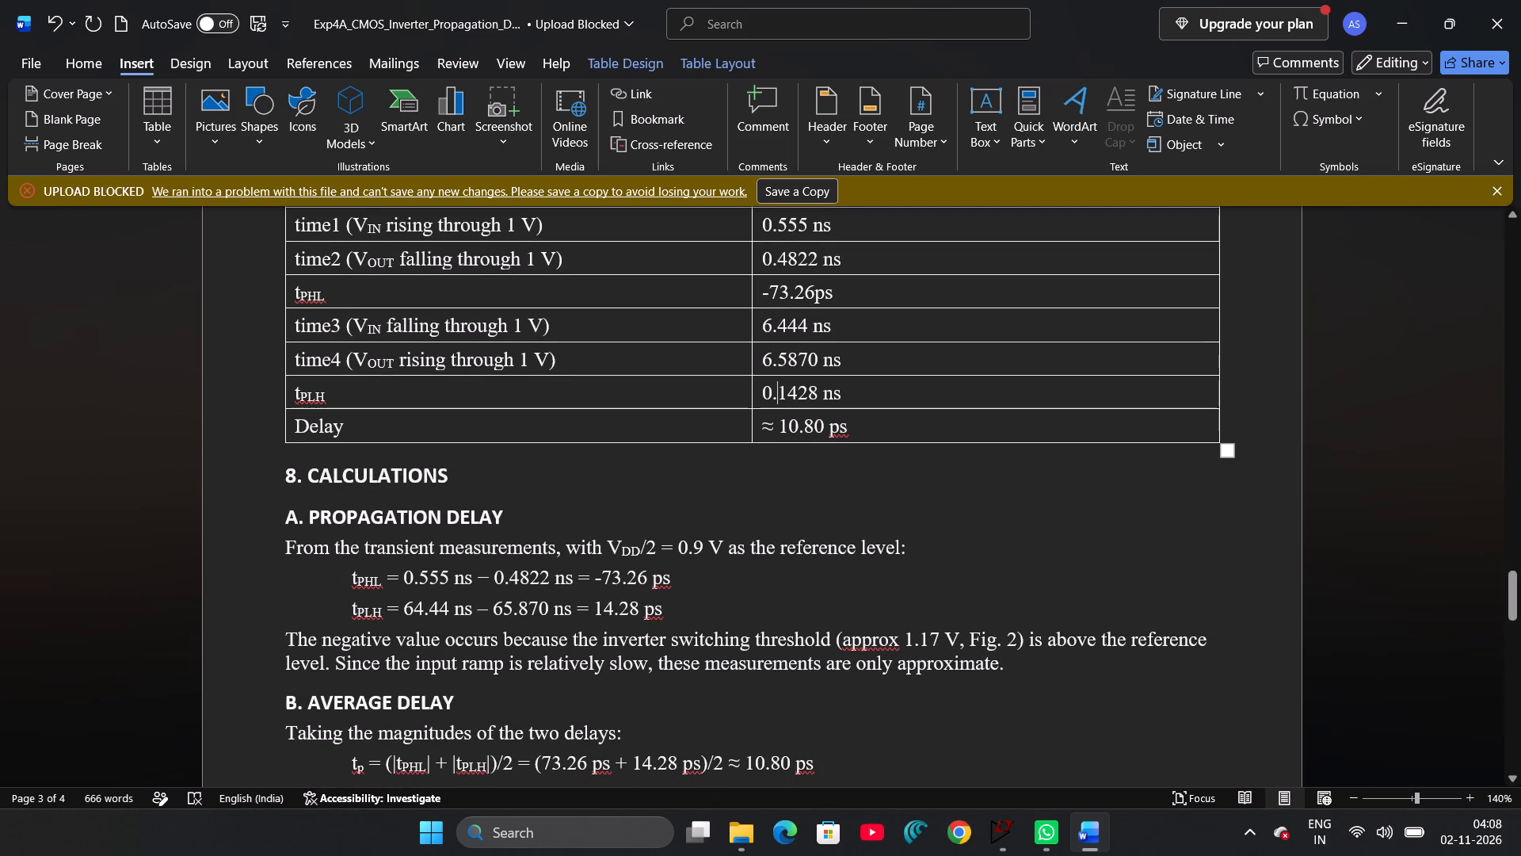
left_click(619, 607)
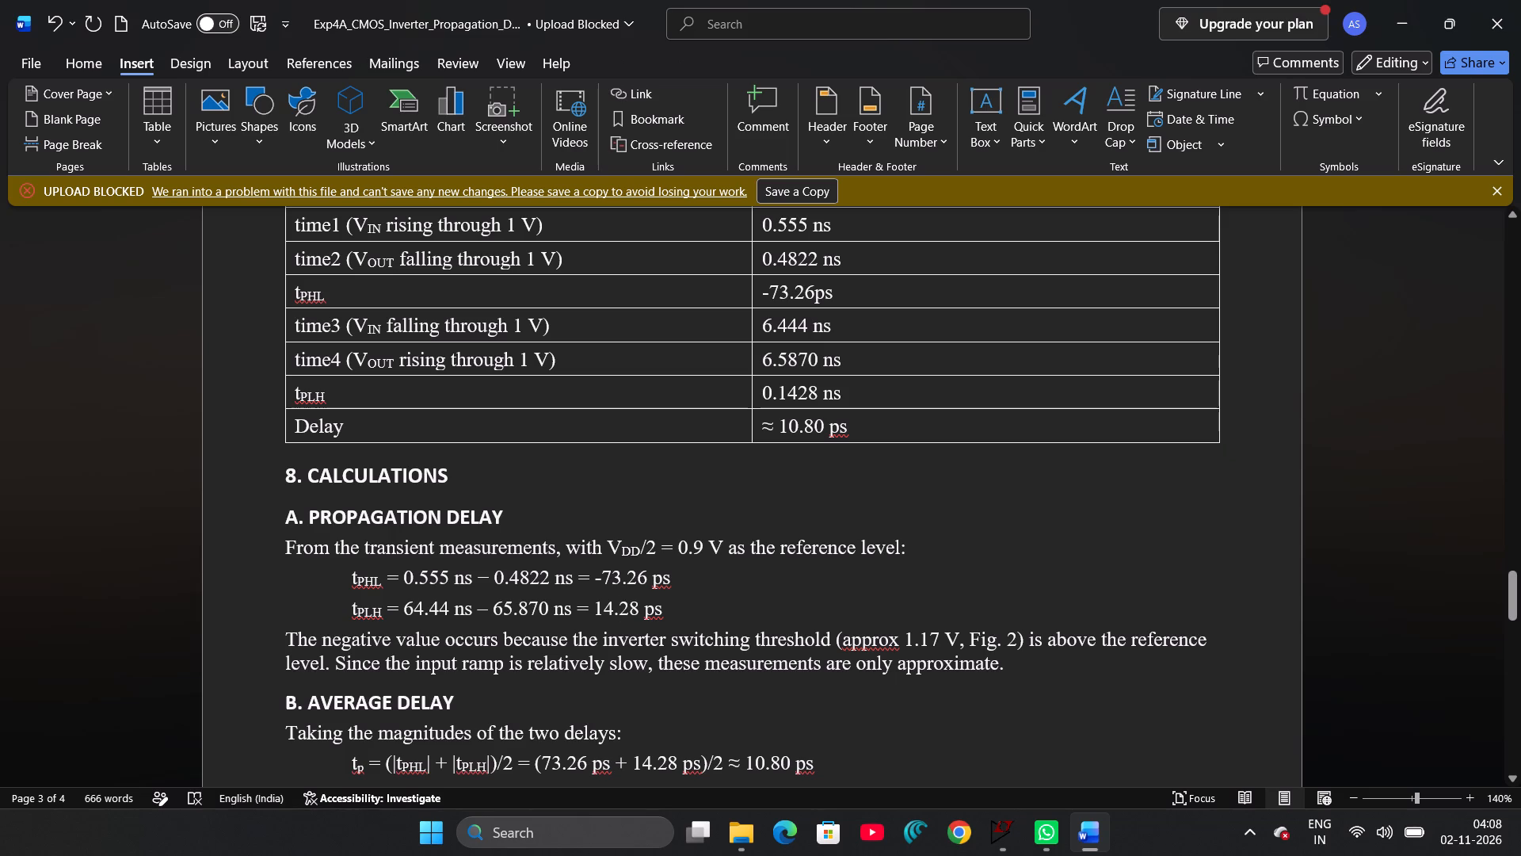
key("BackSpace")
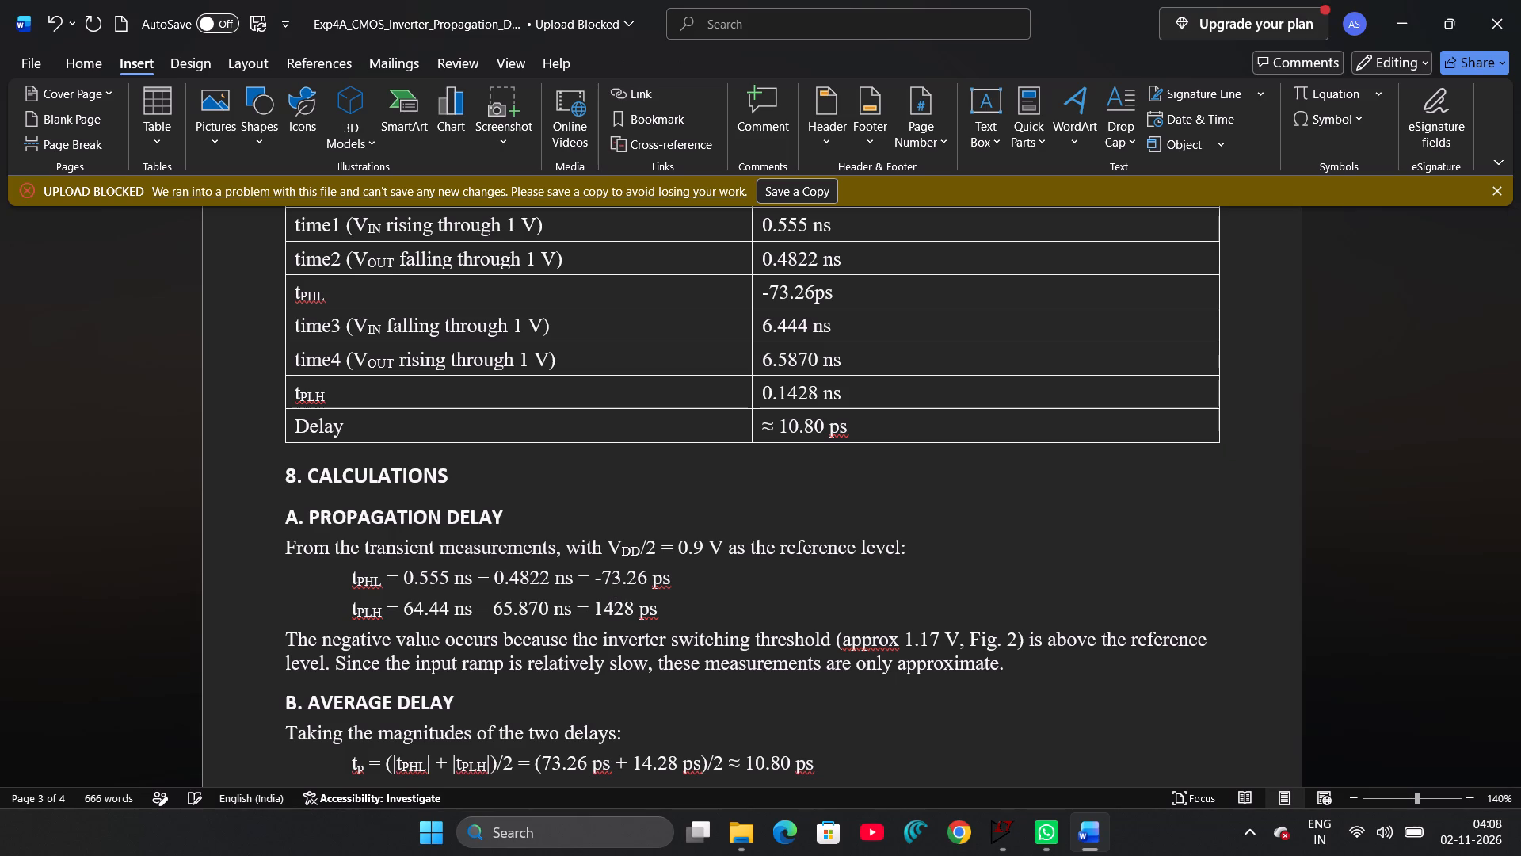
key("Left")
key("Left")
type("0.")
Change the tPLH term in the Average Delay formula to 0.1428 ns, including its unit.
scroll(628, 617, "down", 1)
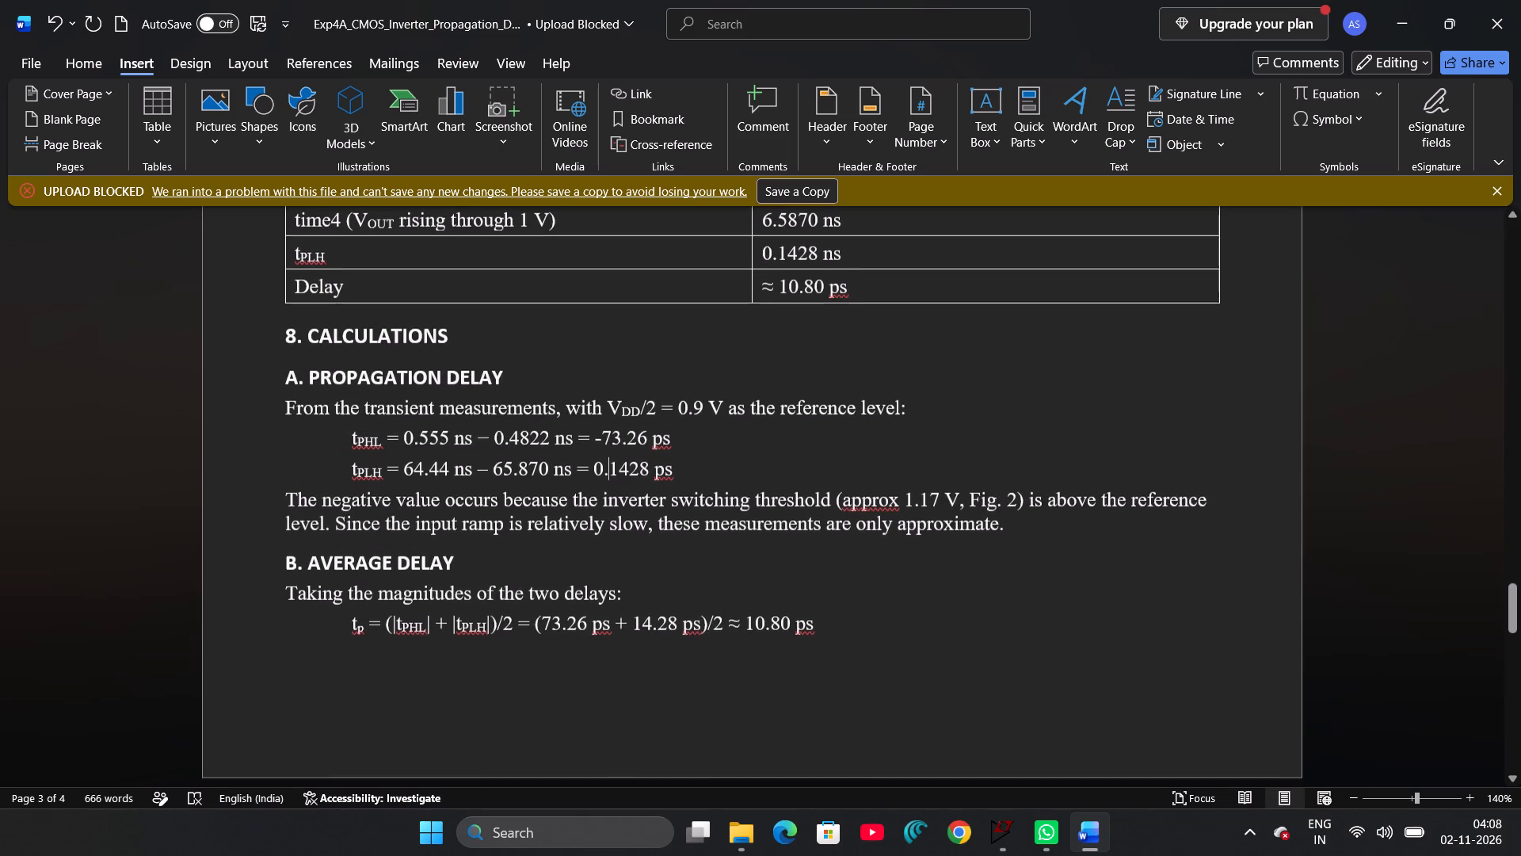
left_click(660, 624)
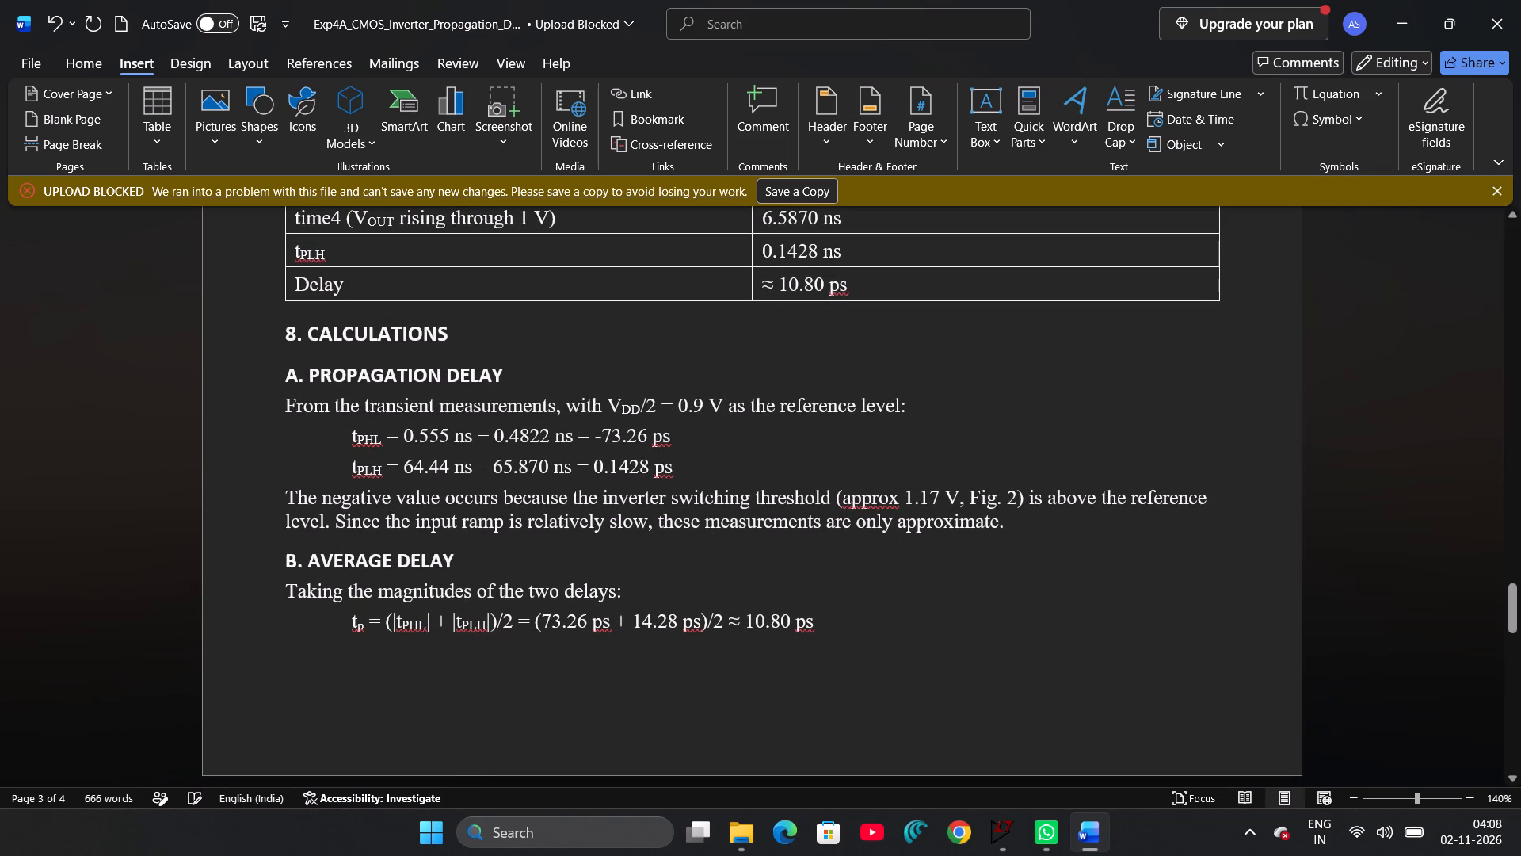
key("BackSpace")
key("Left")
key("Left")
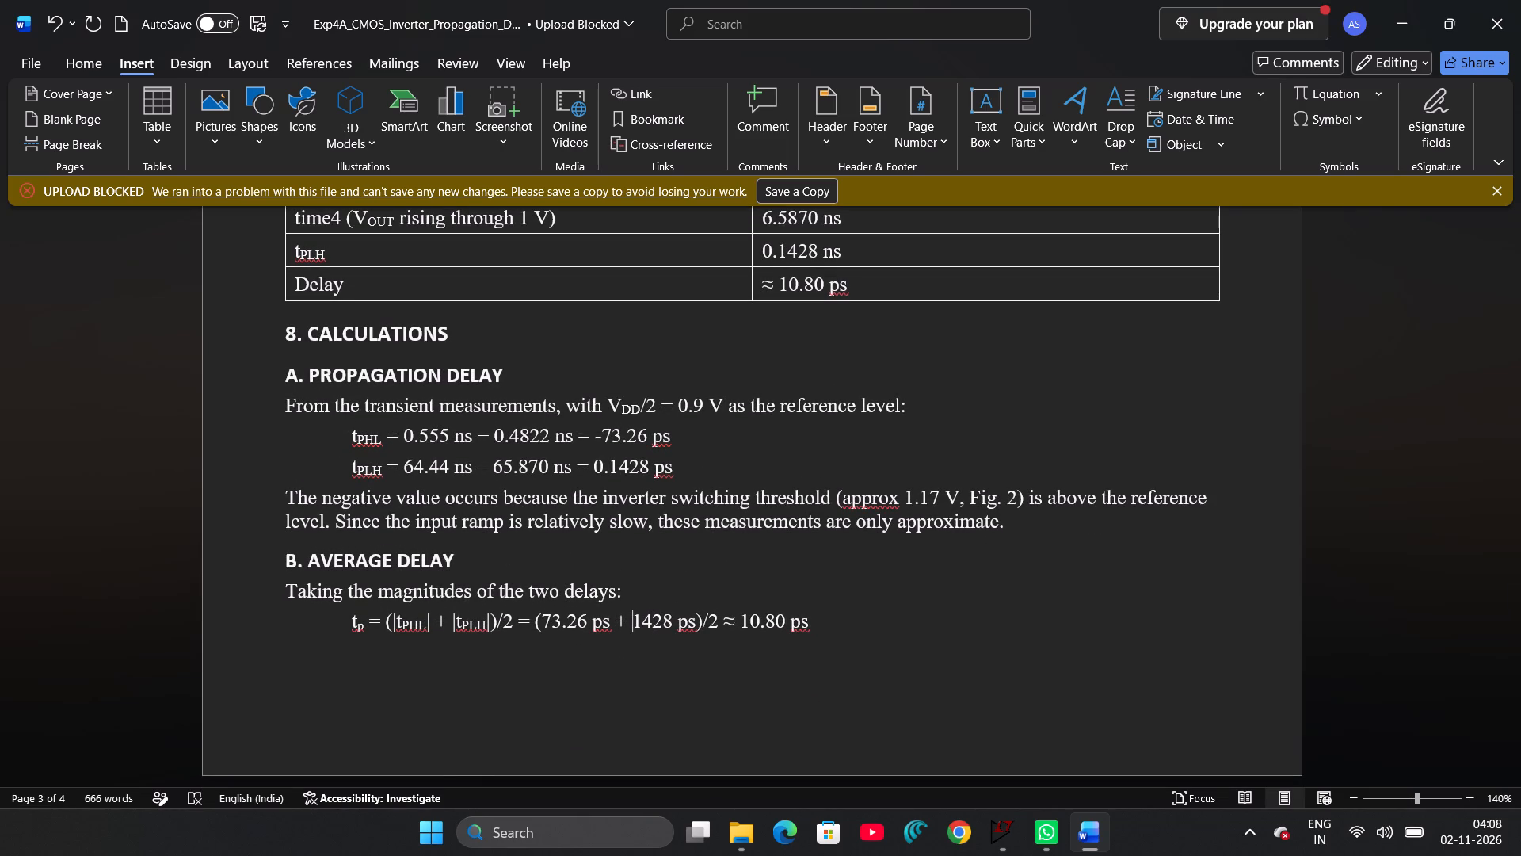
type("0.")
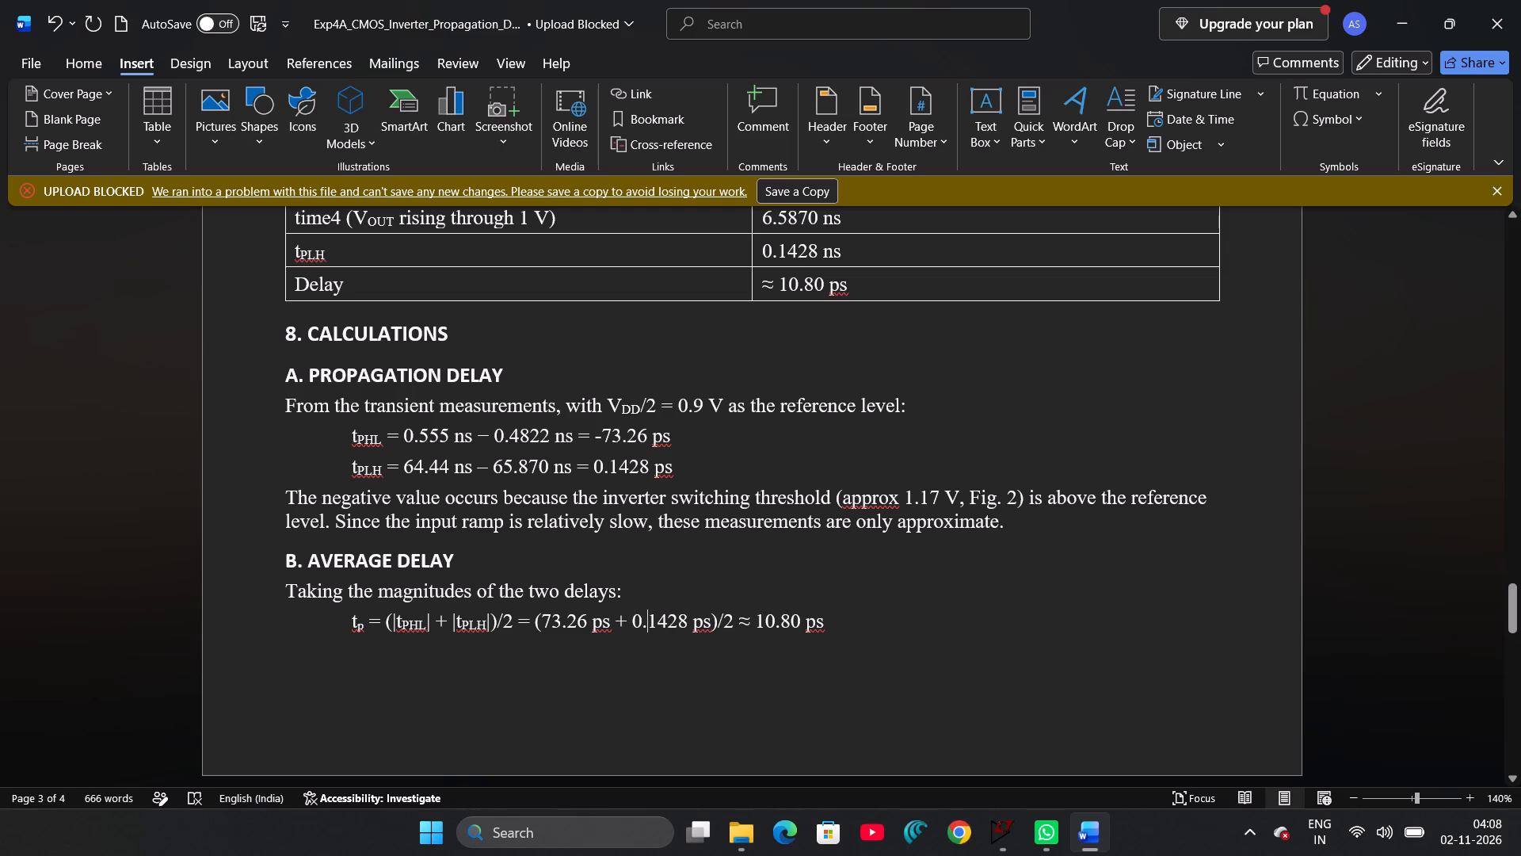
left_click(706, 624)
key("BackSpace")
key("n")
Correct the Delay value in the observation table to 108.0 ps.
left_click_drag(833, 623, 748, 615)
left_click(748, 615)
scroll(748, 615, "up", 2)
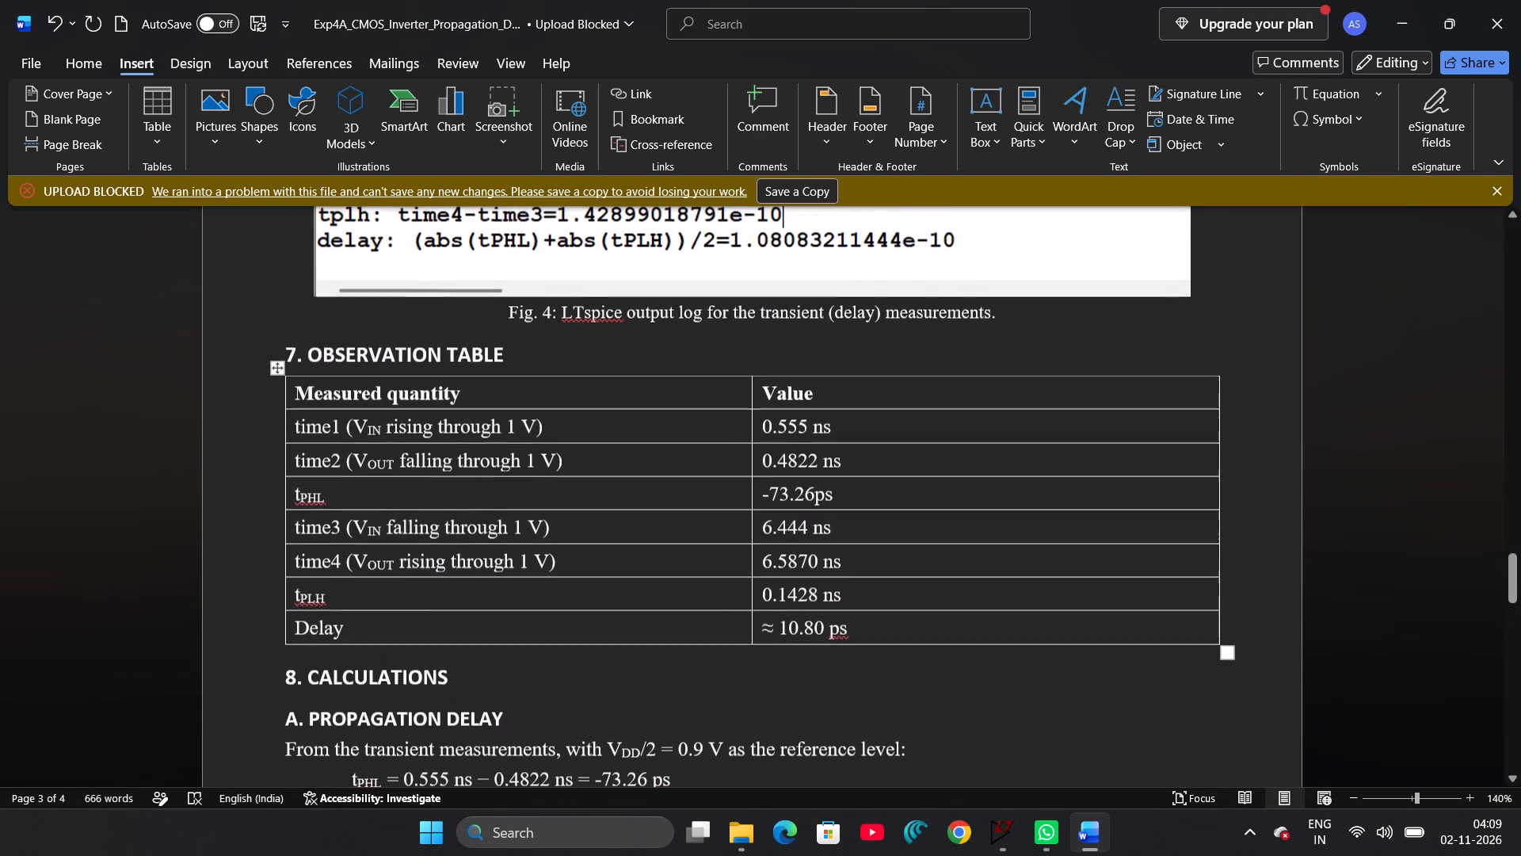
scroll(748, 615, "up", 1)
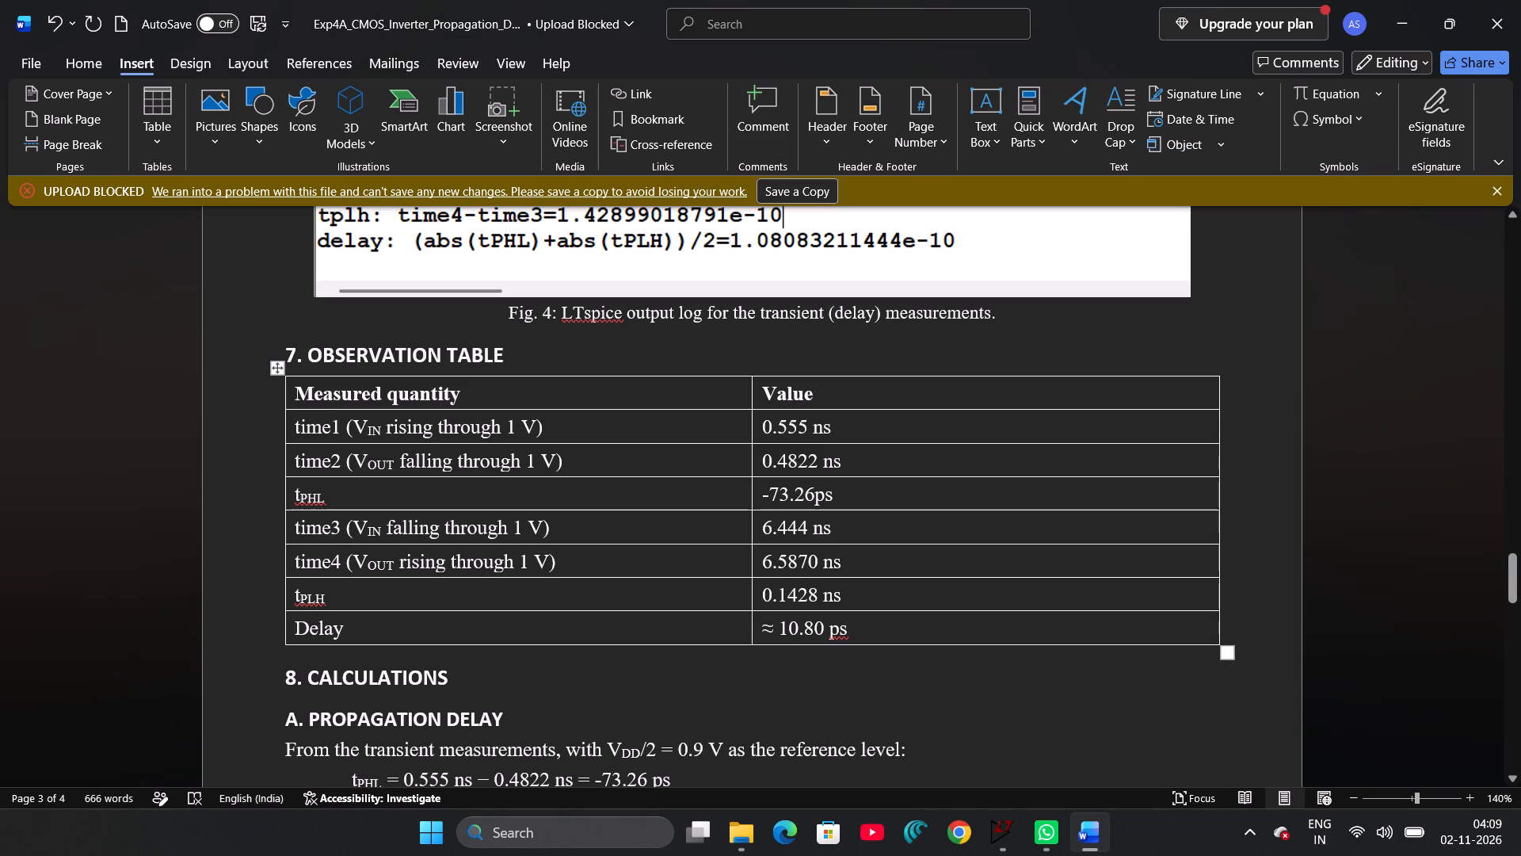
left_click(799, 632)
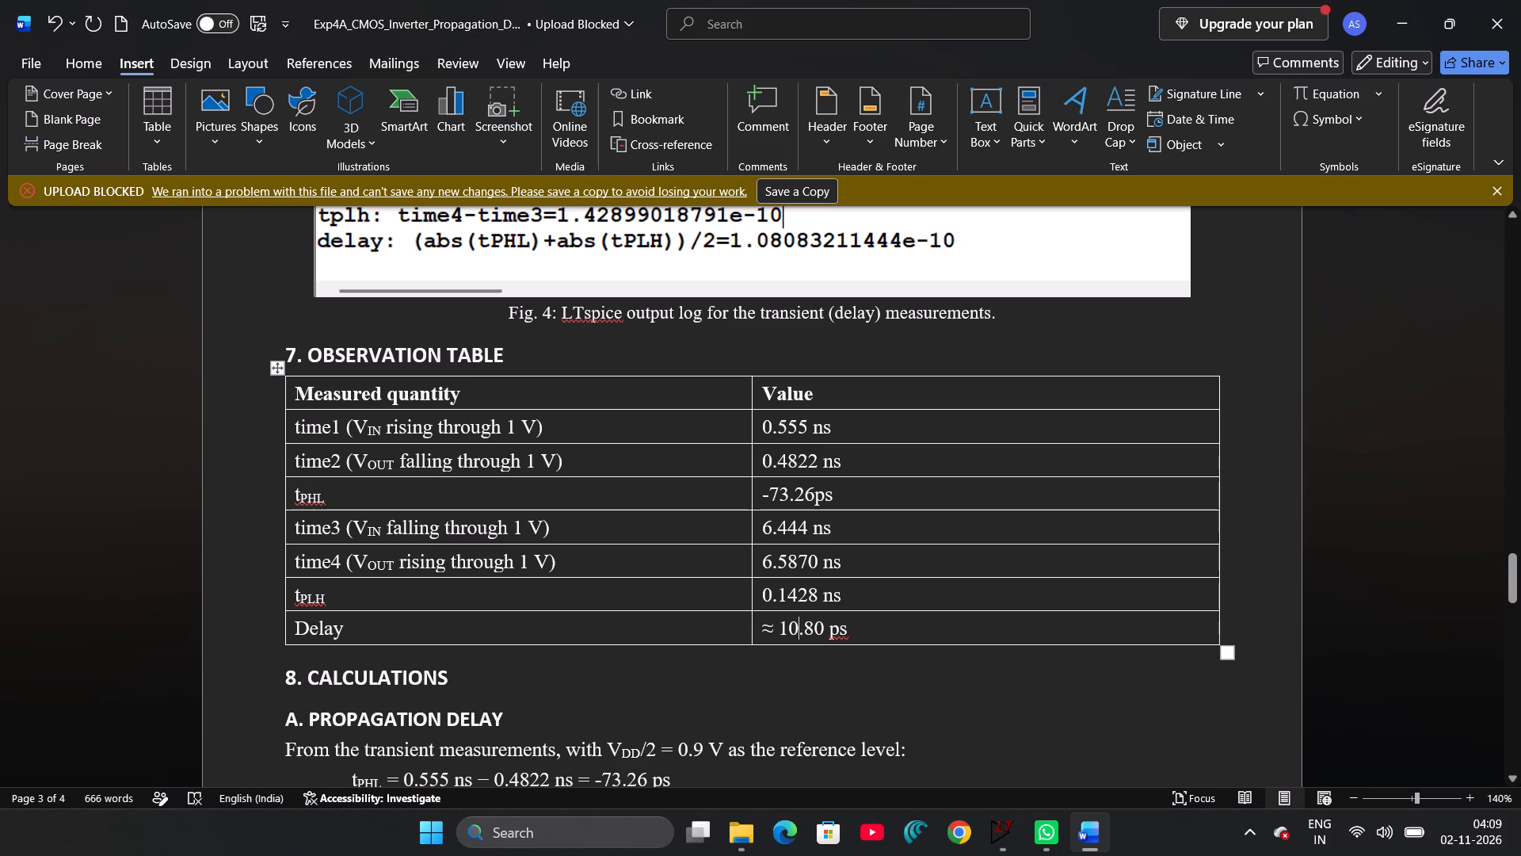
left_click(805, 632)
key("BackSpace")
key("Right")
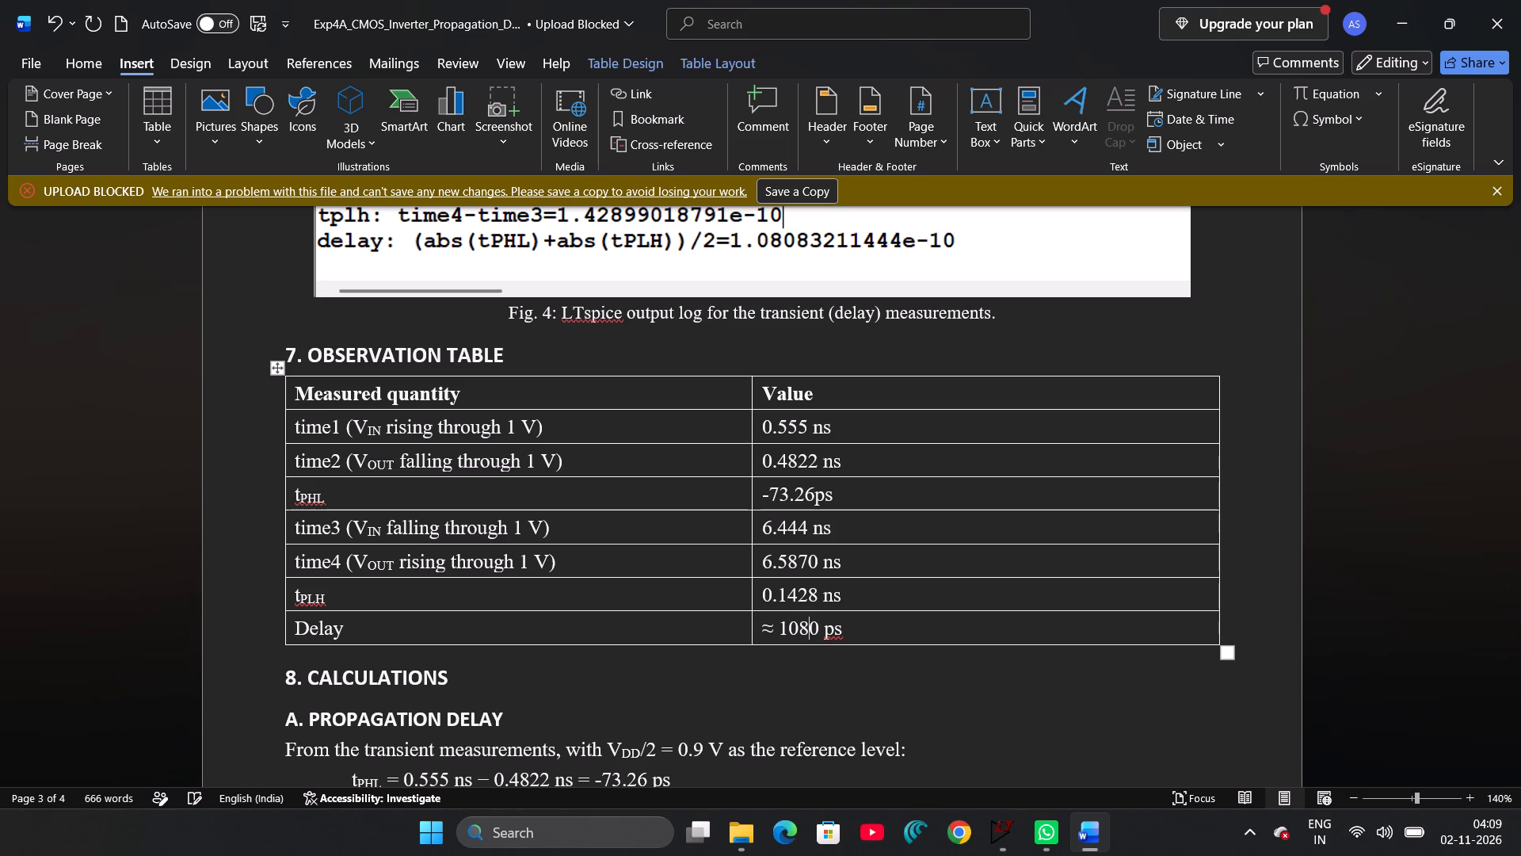
key("period")
Correct the final result of the Average Delay formula to 108.0 ps.
scroll(805, 632, "down", 2)
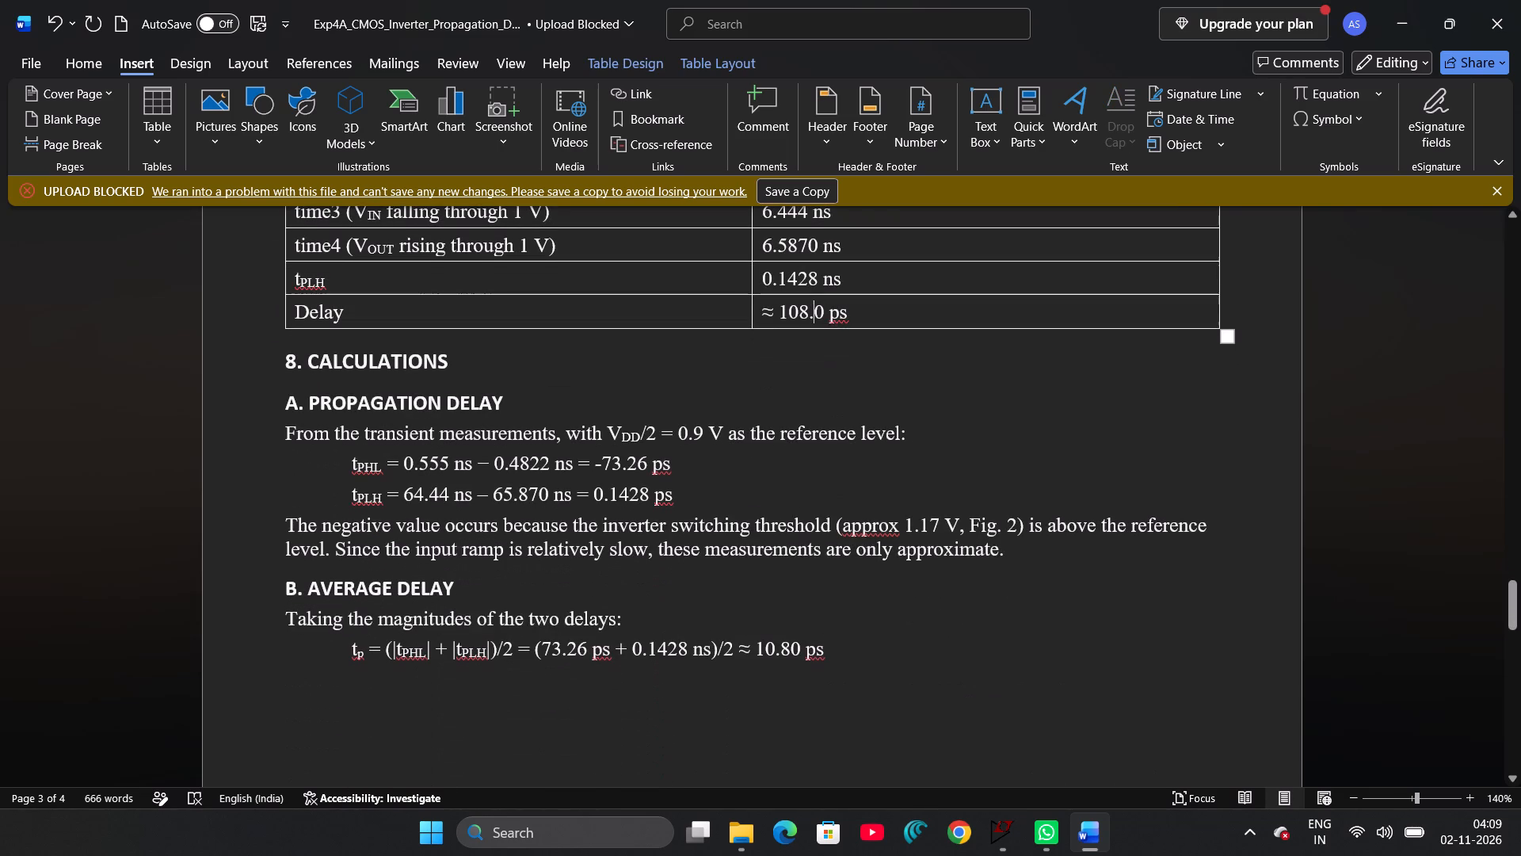
left_click(783, 651)
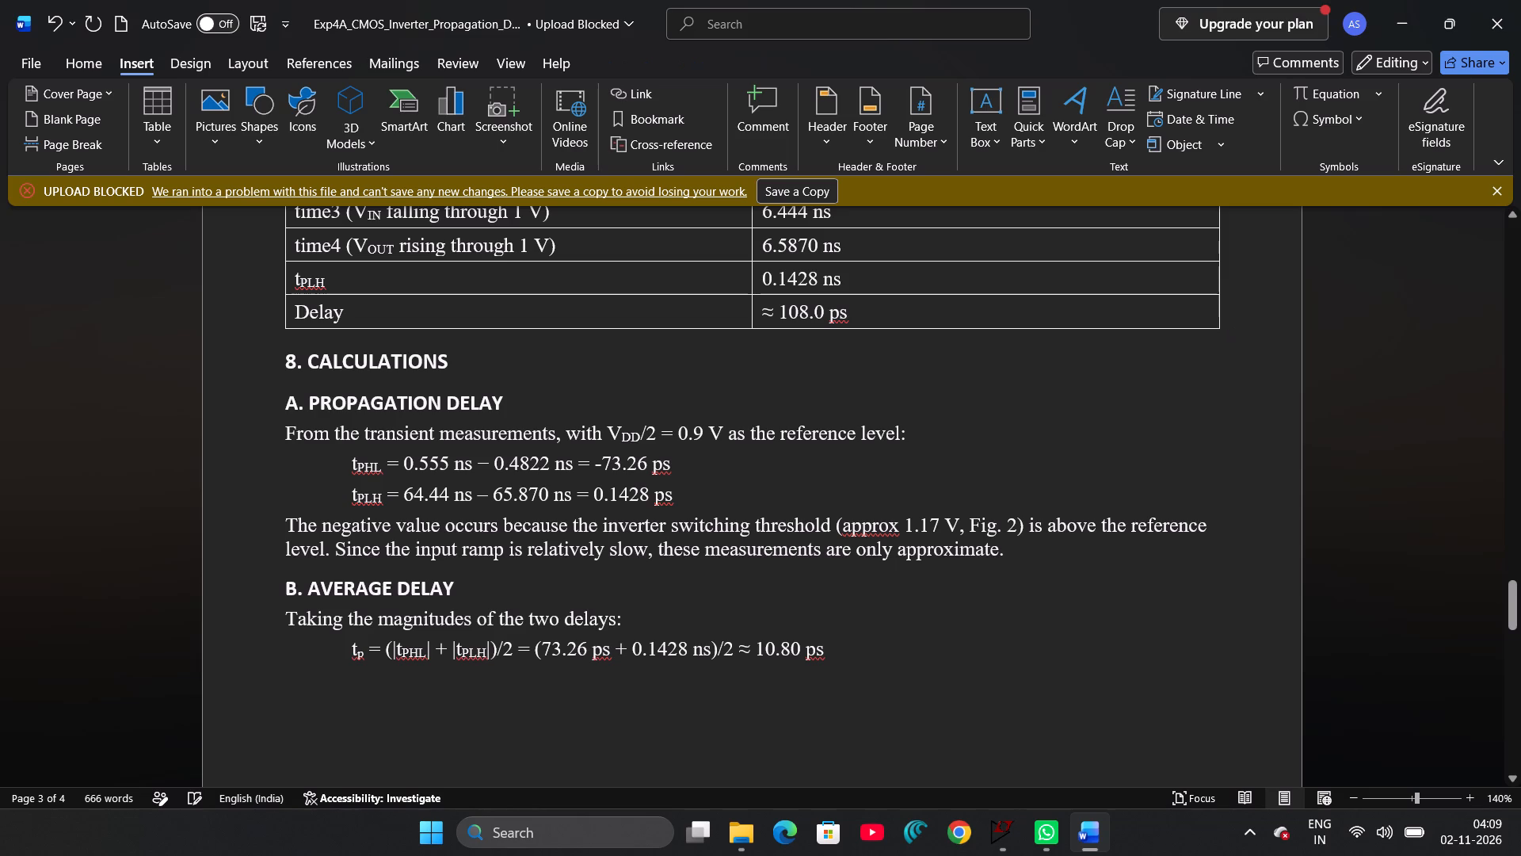
key("BackSpace")
key("Right")
key("period")
Split the simulator name into "LT spice" in the first sentence of the Conclusion.
scroll(783, 651, "down", 1)
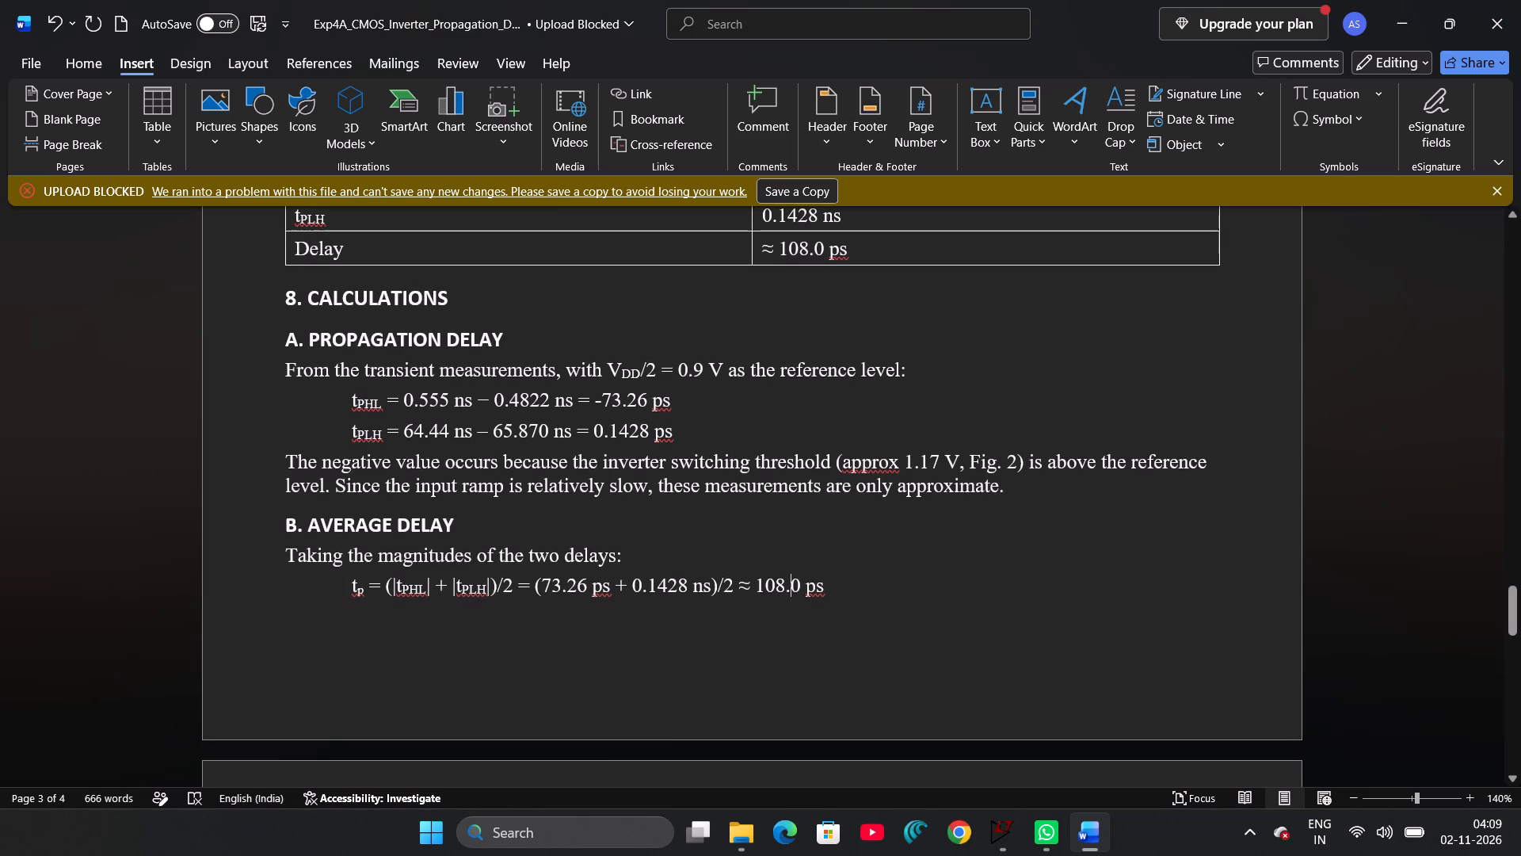
scroll(783, 651, "down", 1)
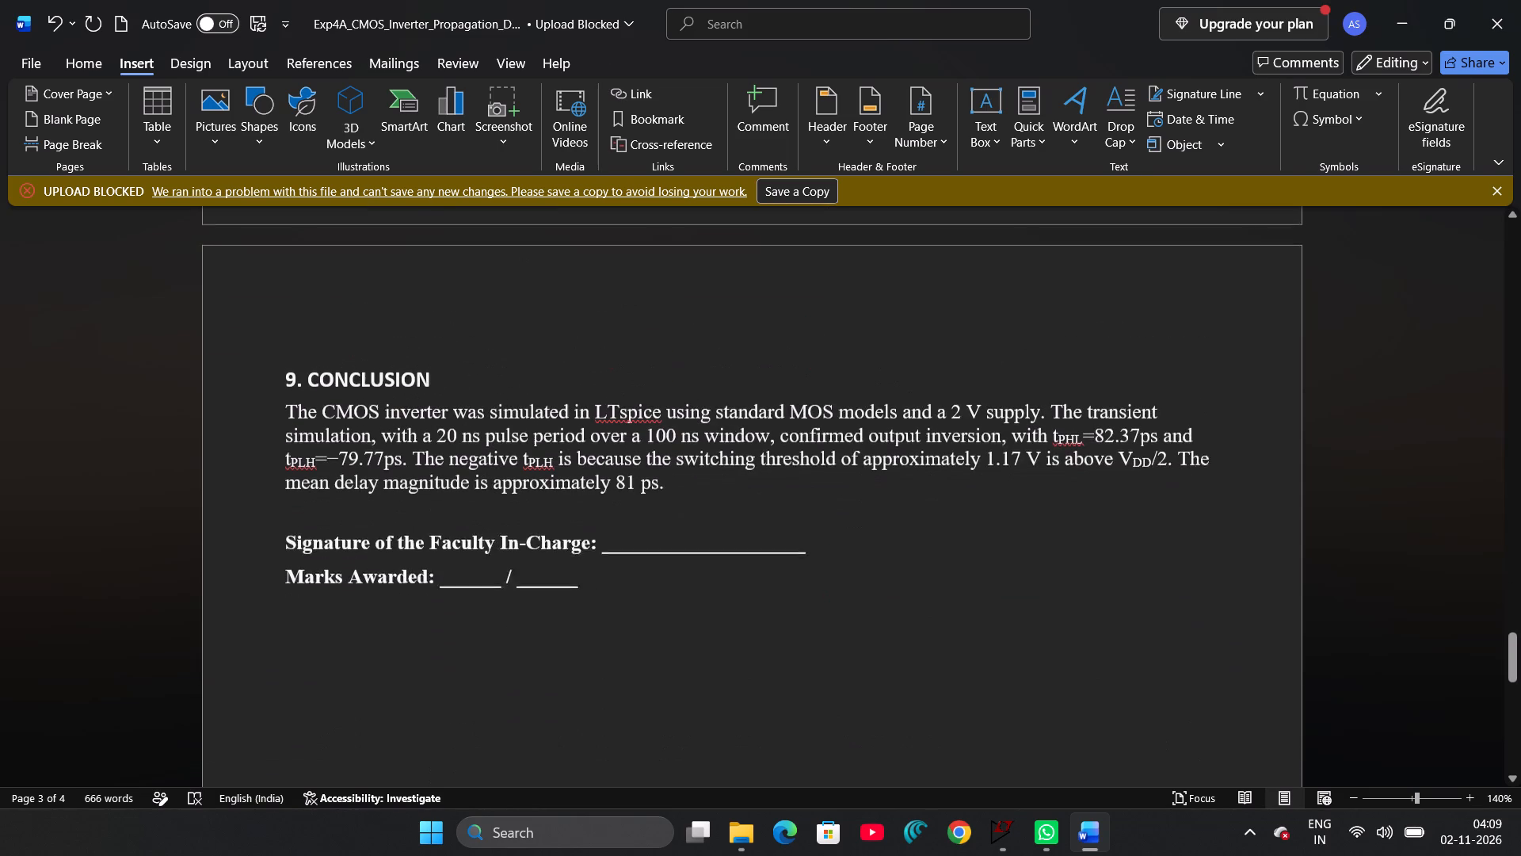
scroll(783, 651, "down", 1)
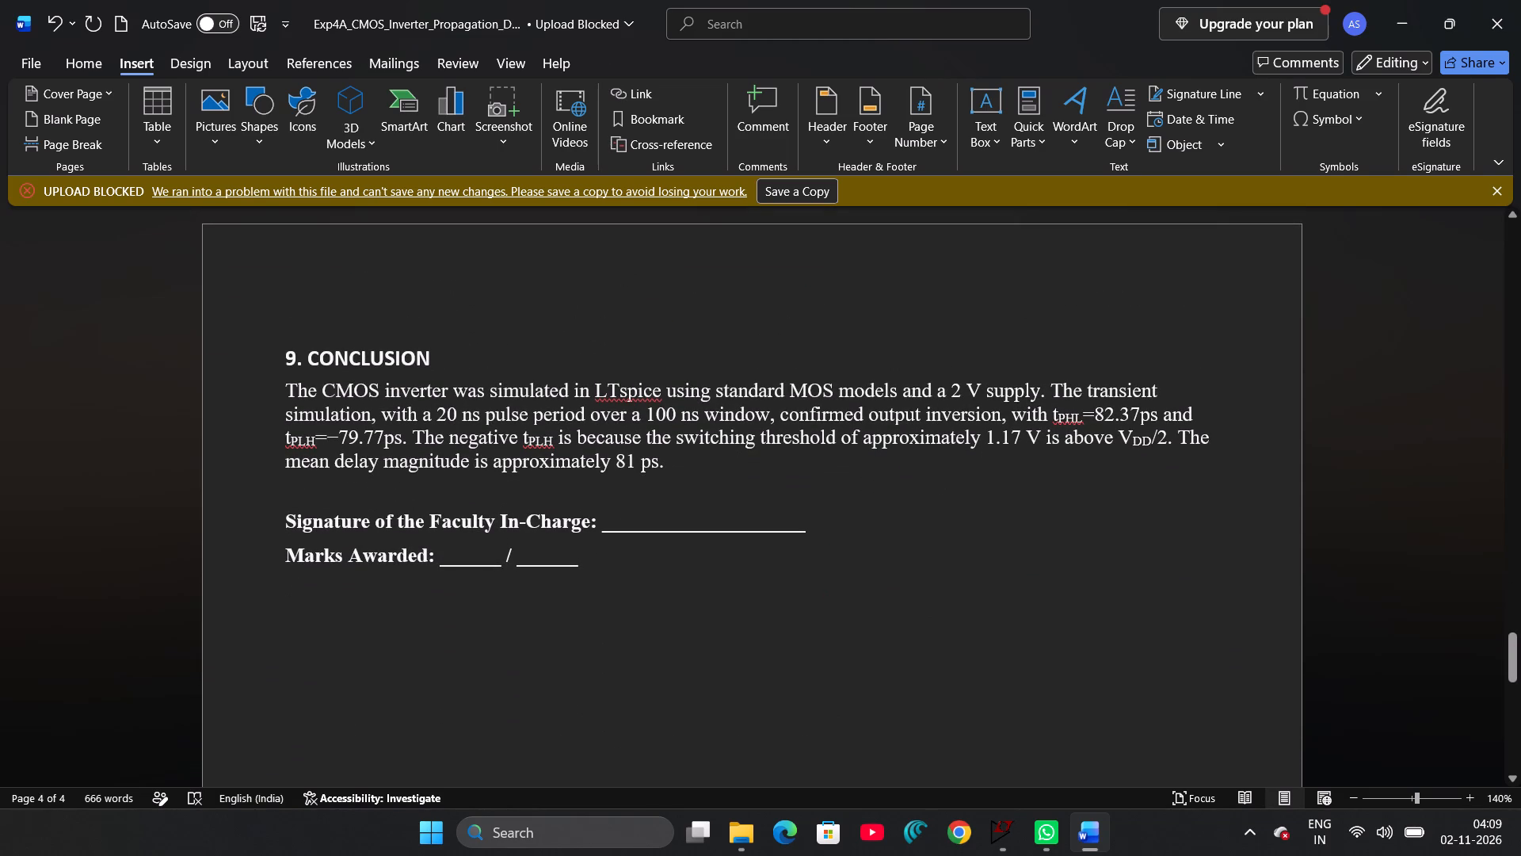
left_click(619, 390)
key("space")
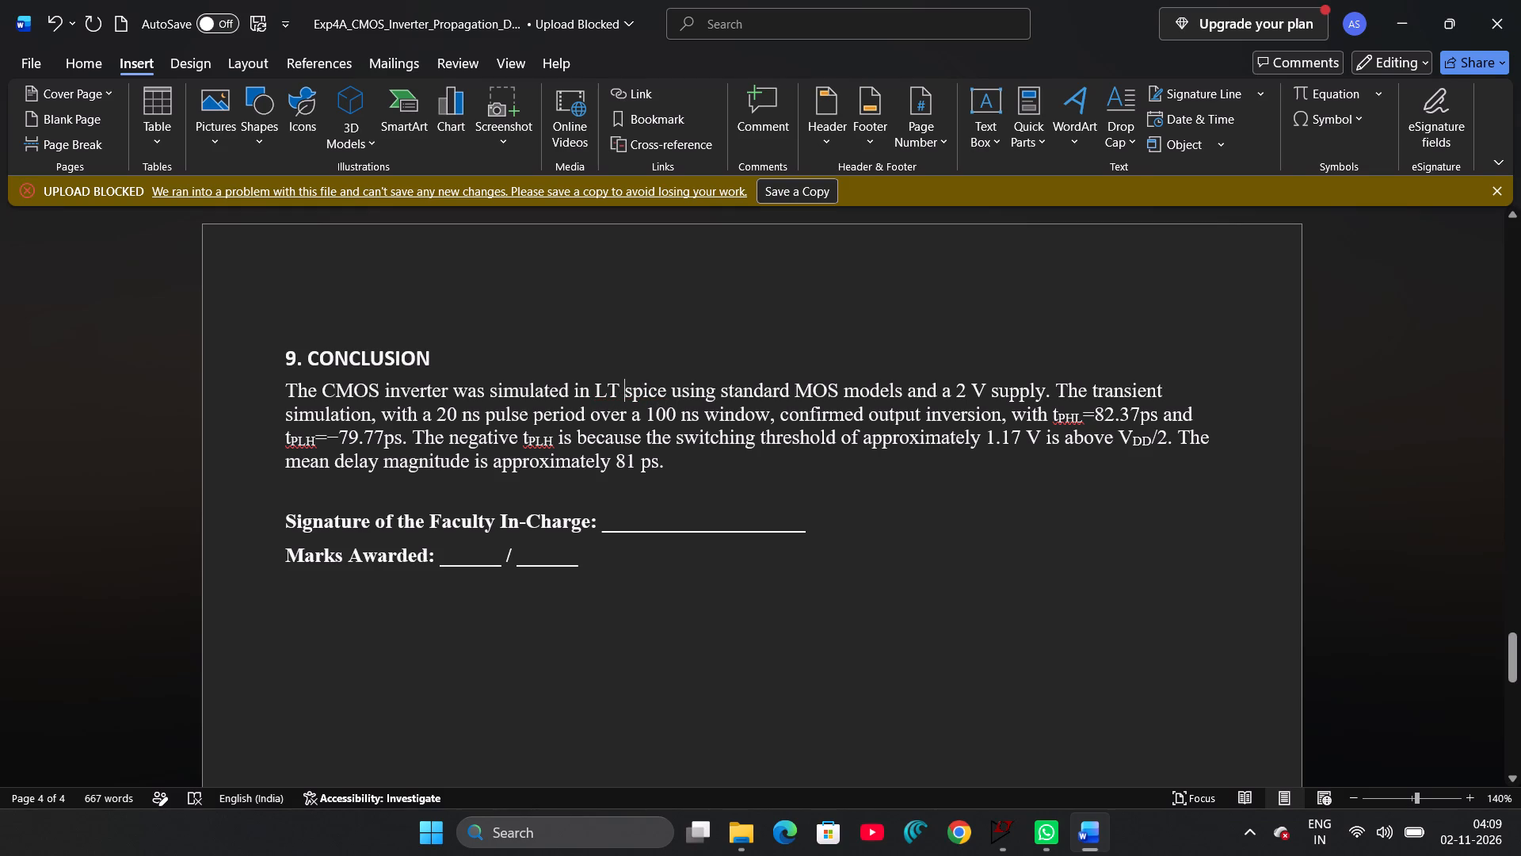
Set the supply voltage stated in the Conclusion to 1.8 V.
left_click(963, 397)
key("BackSpace")
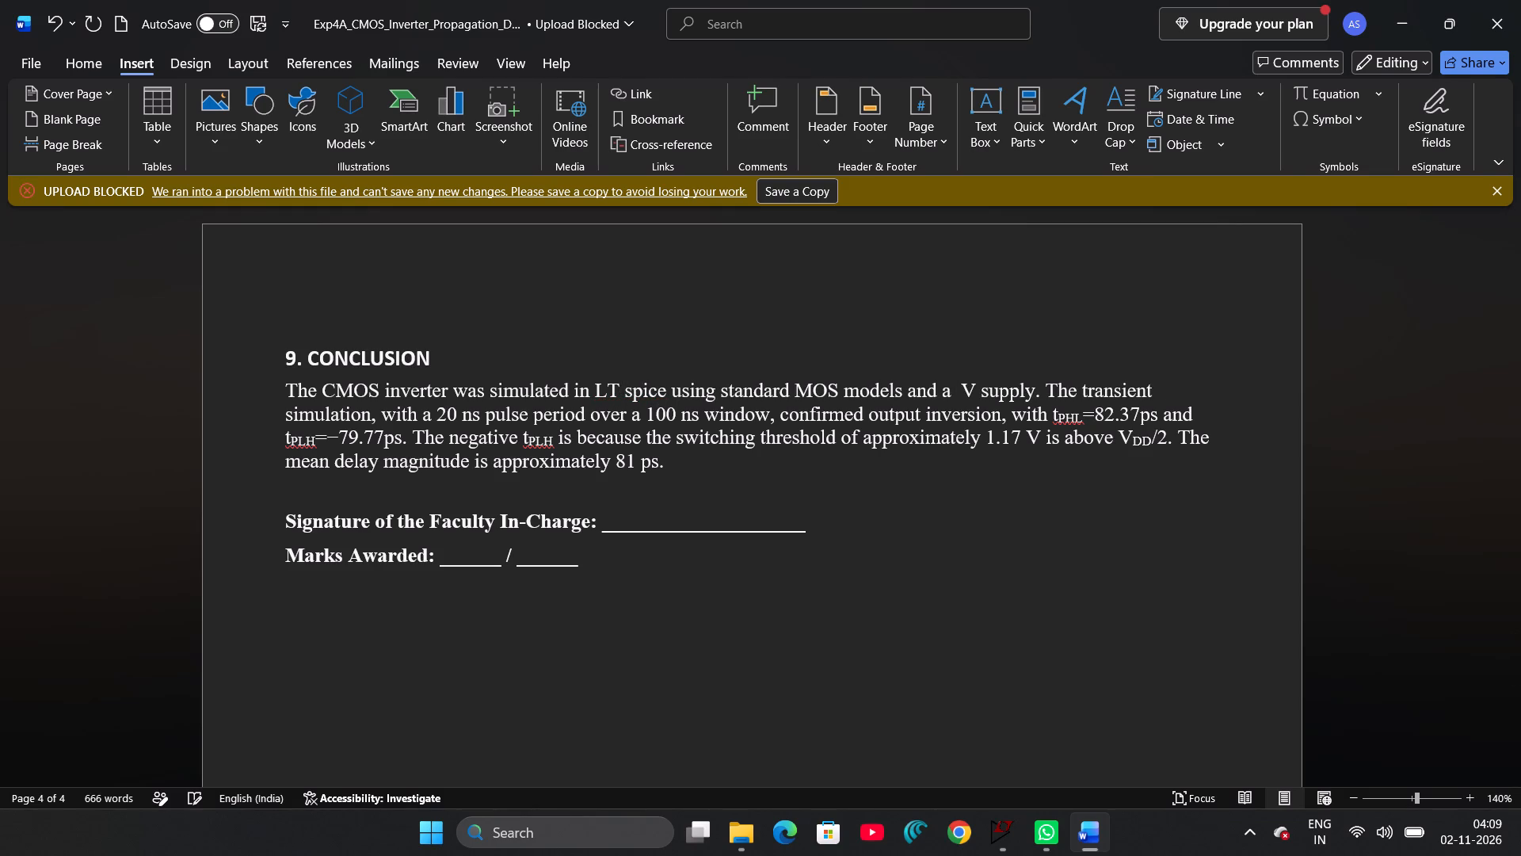
type("1.8")
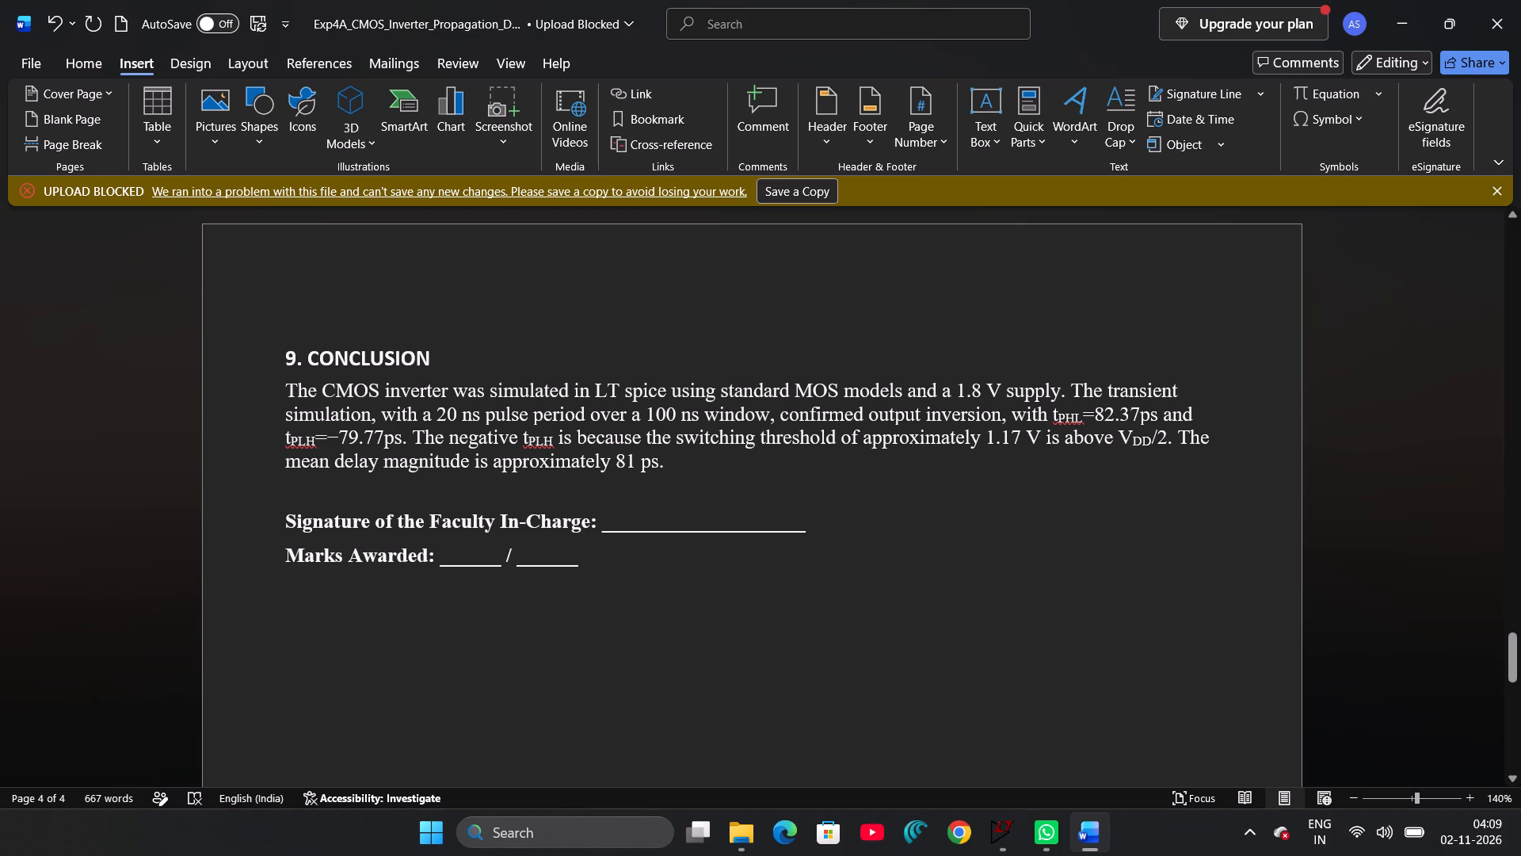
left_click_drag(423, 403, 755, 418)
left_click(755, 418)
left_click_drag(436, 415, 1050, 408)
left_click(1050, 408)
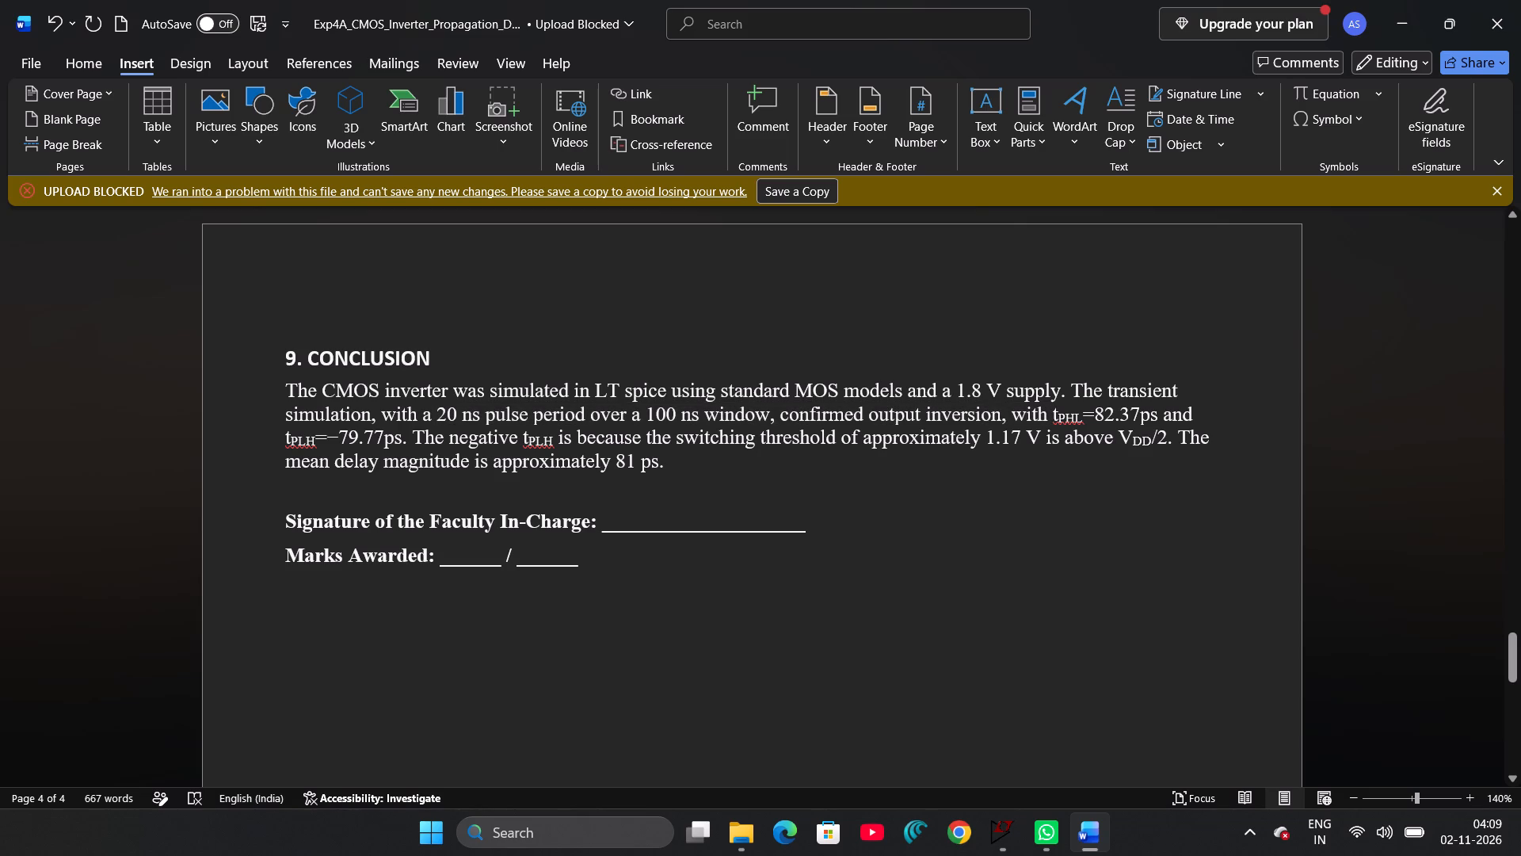
Replace the tPHL value in the Conclusion with -73.26ps, copied from the observation table.
left_click(1121, 408)
scroll(1121, 408, "up", 1)
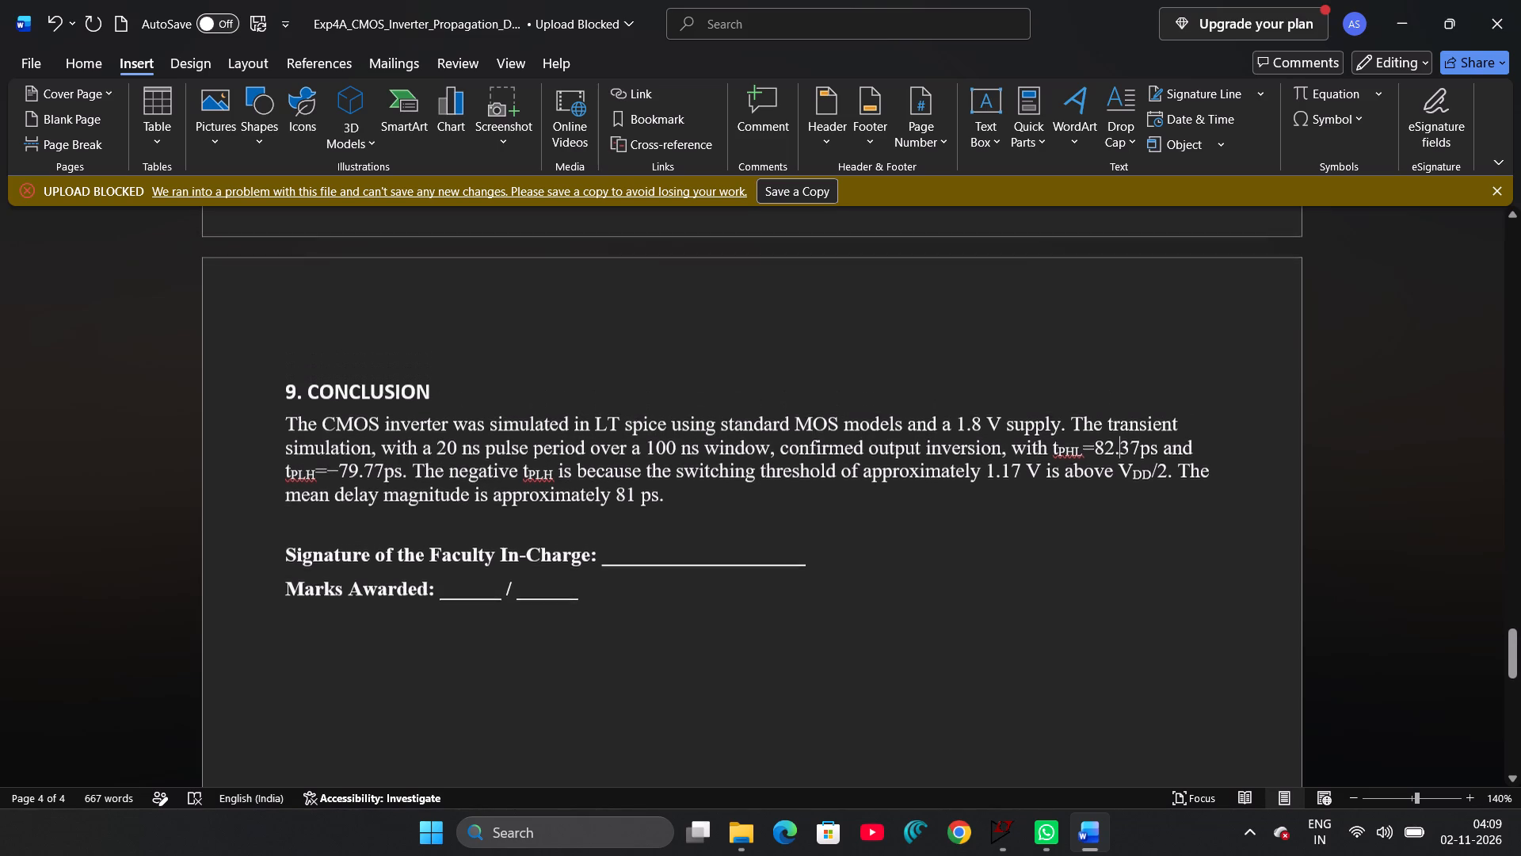
scroll(1121, 408, "up", 1)
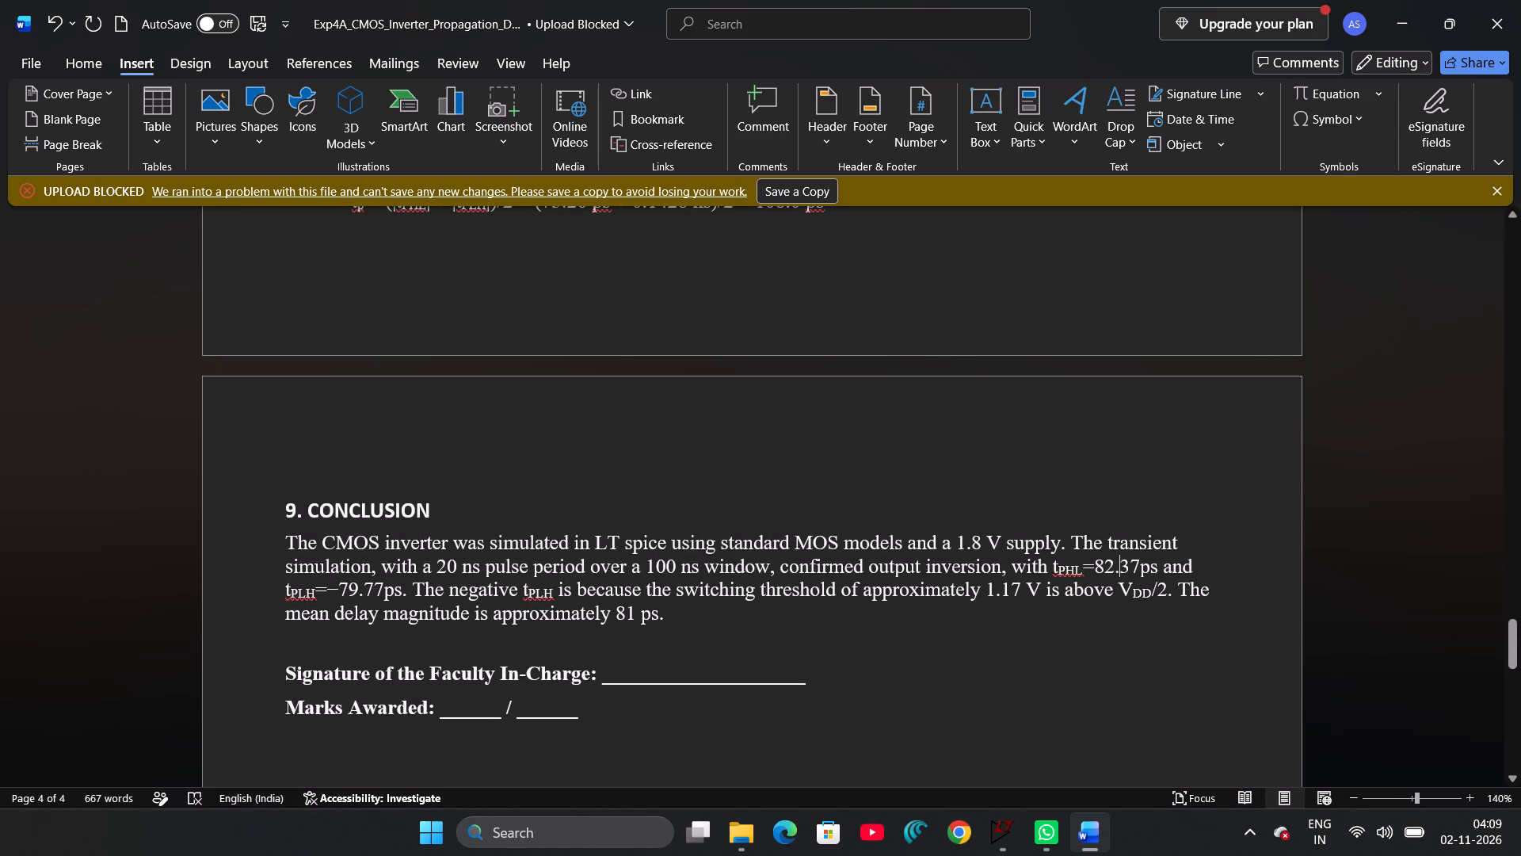
scroll(1121, 408, "up", 1)
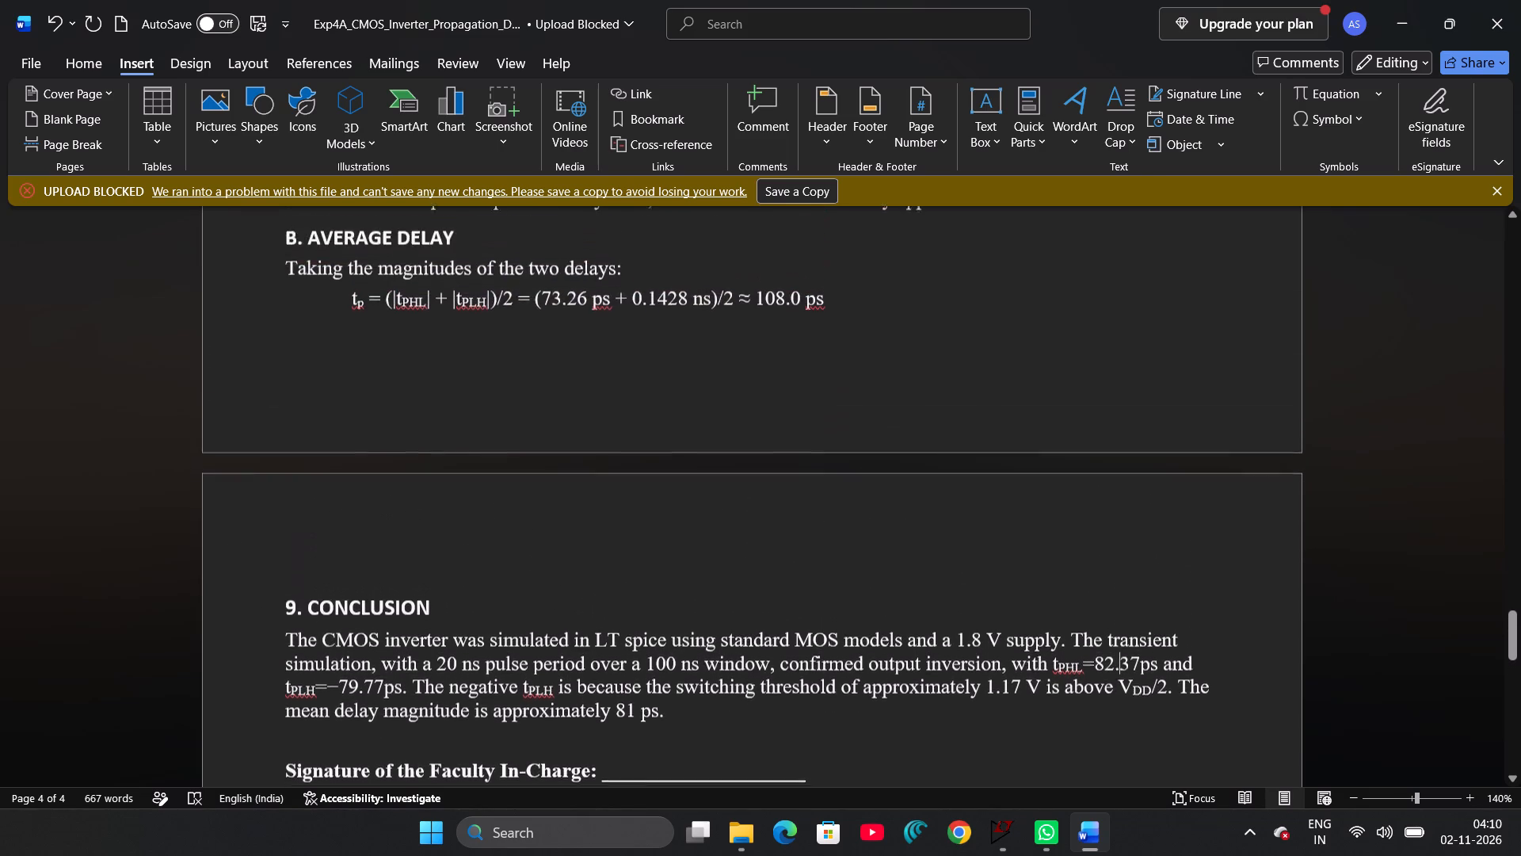
scroll(1121, 408, "up", 2)
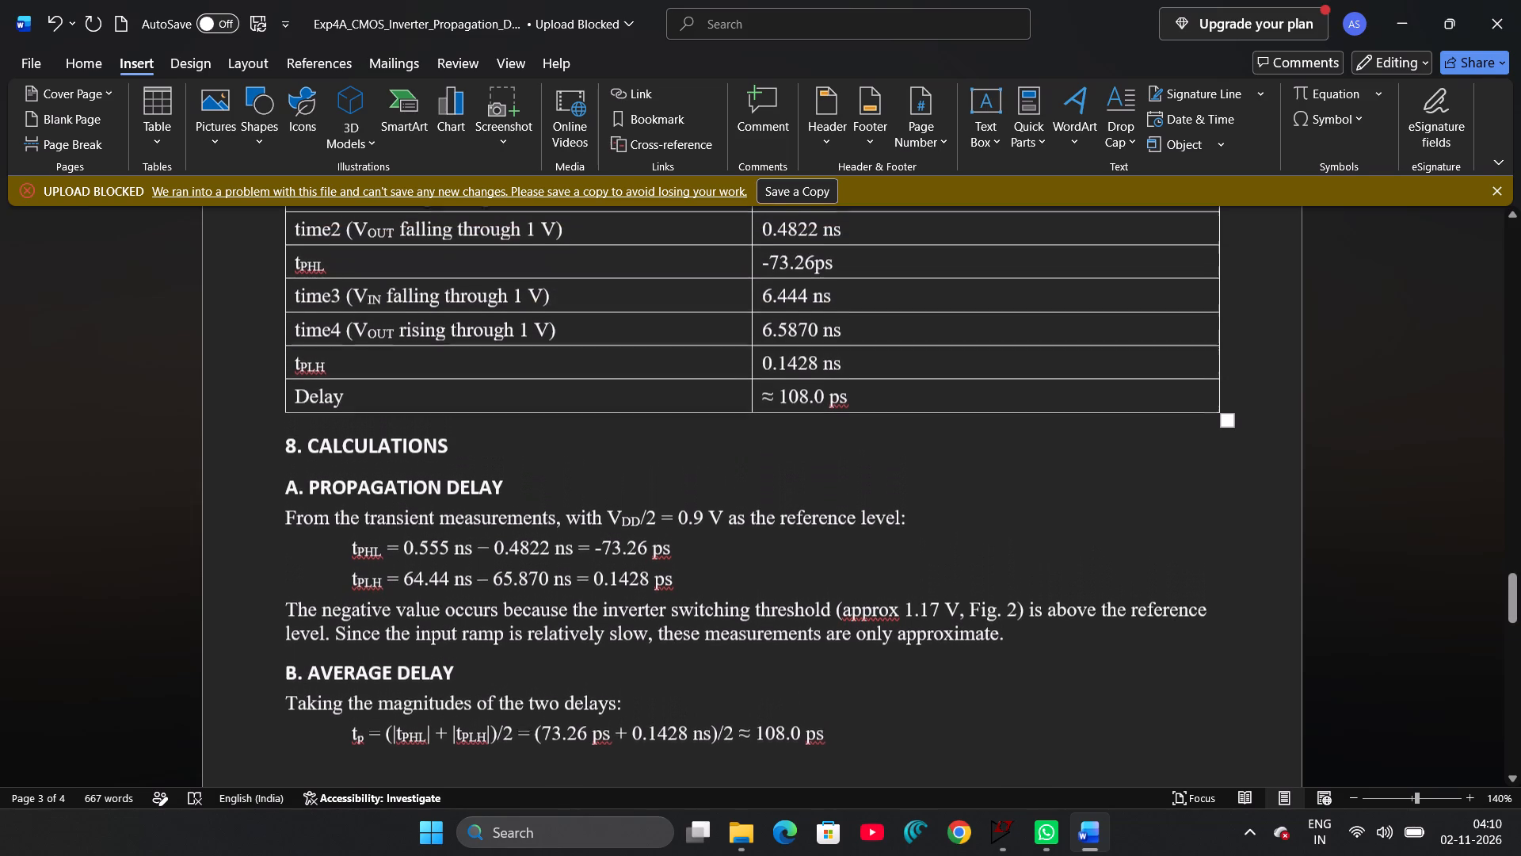
scroll(1121, 408, "up", 1)
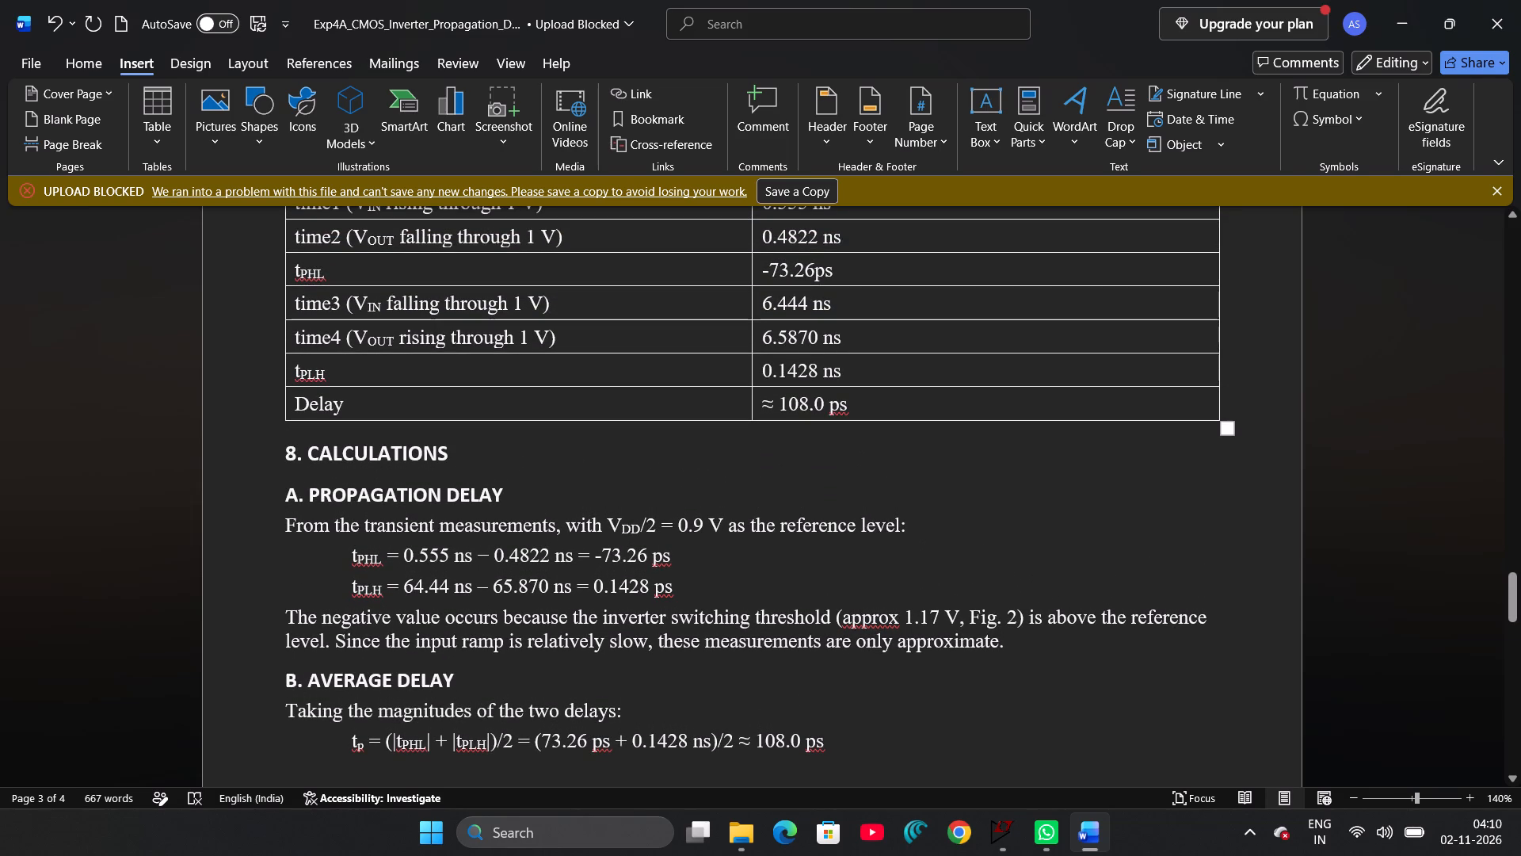
left_click_drag(859, 273, 760, 271)
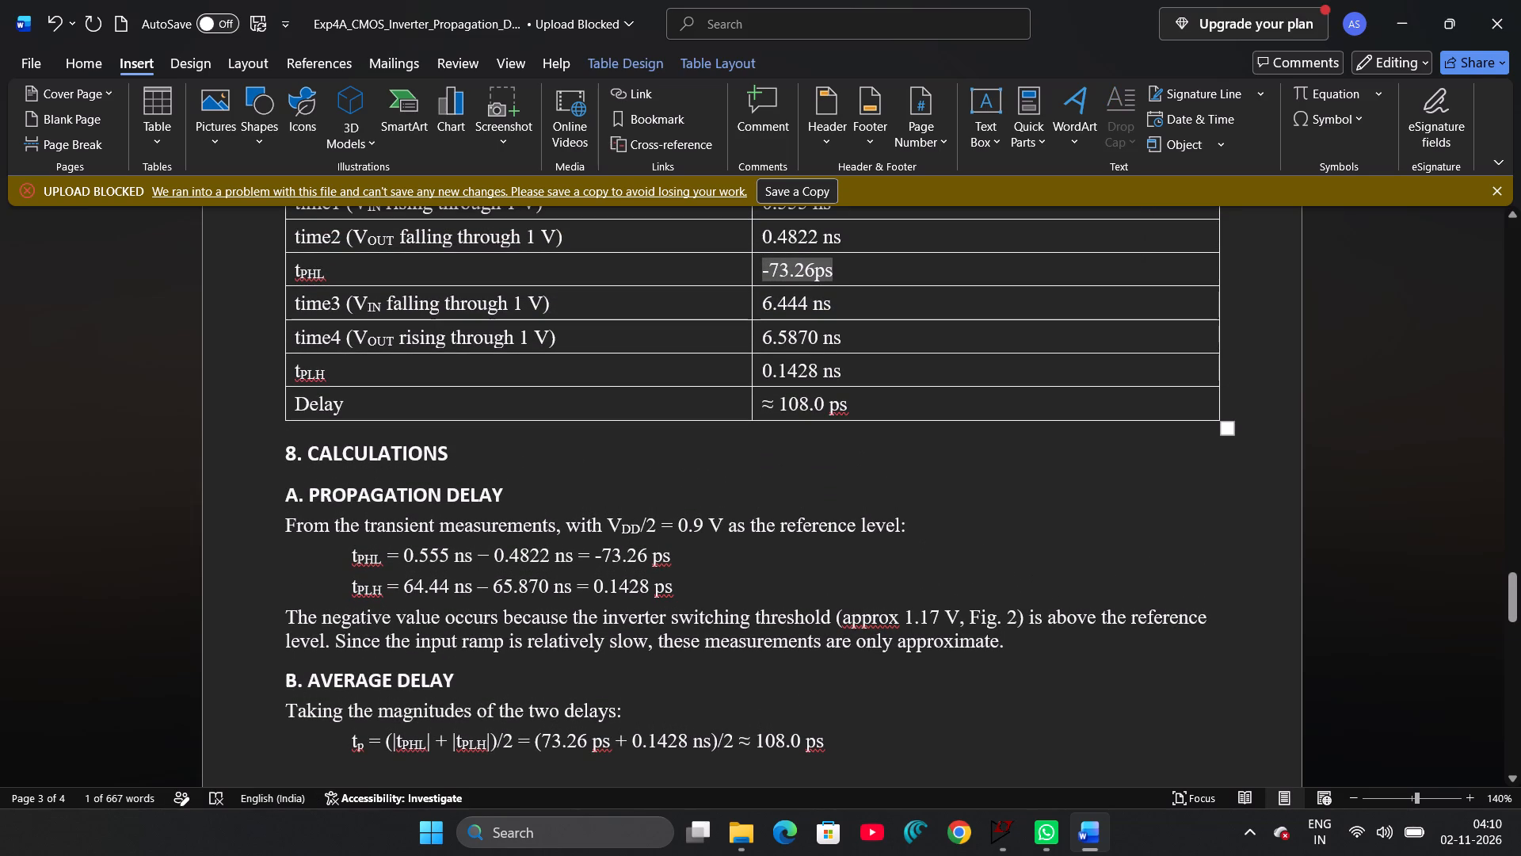
key("ctrl+c")
scroll(892, 434, "down", 4)
scroll(892, 434, "up", 1)
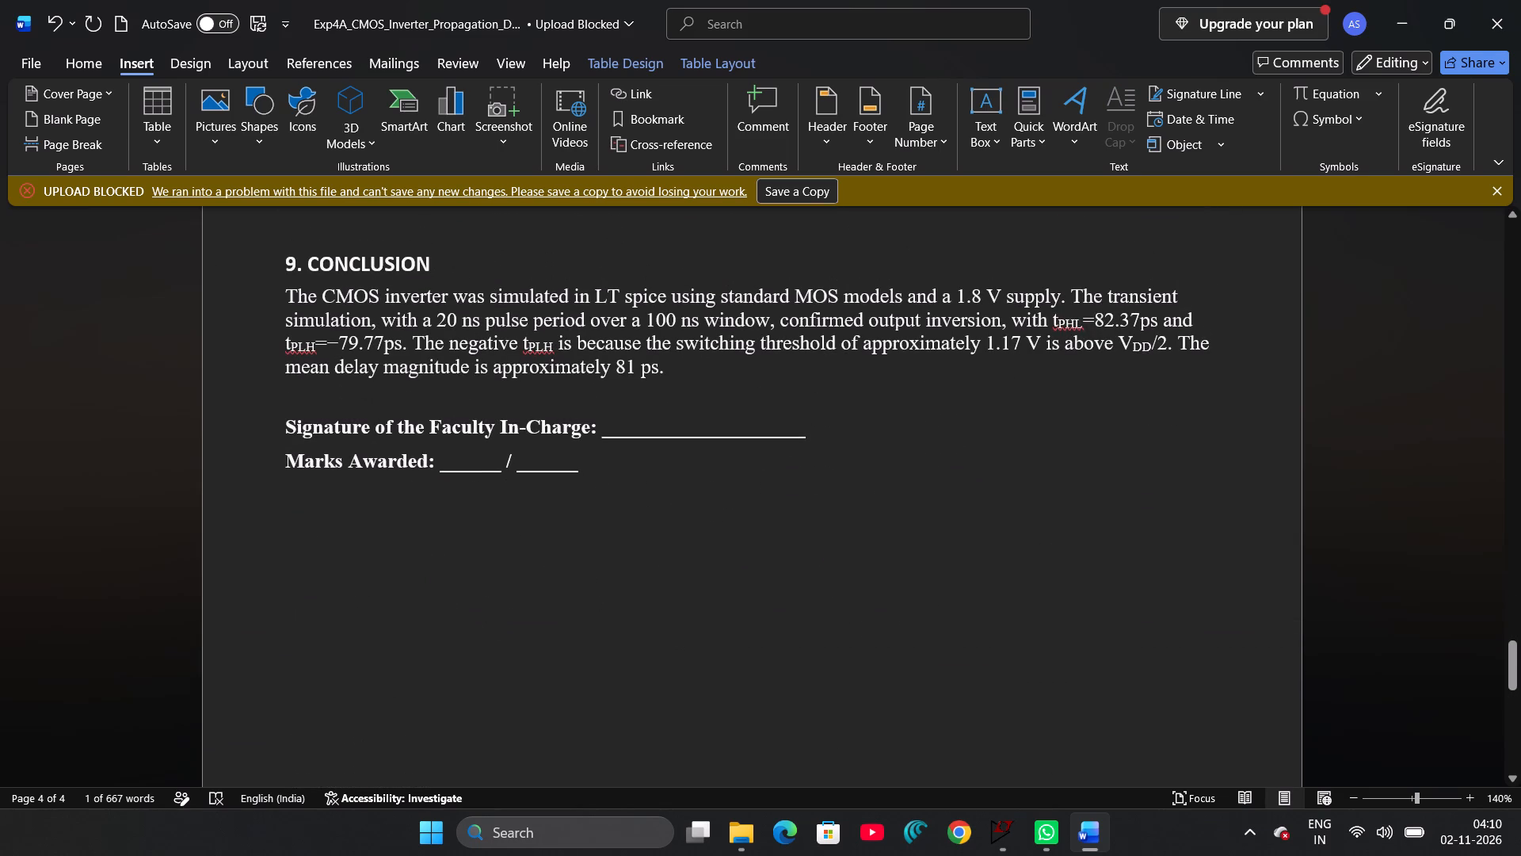
left_click(1158, 319)
left_click_drag(1158, 319, 1111, 321)
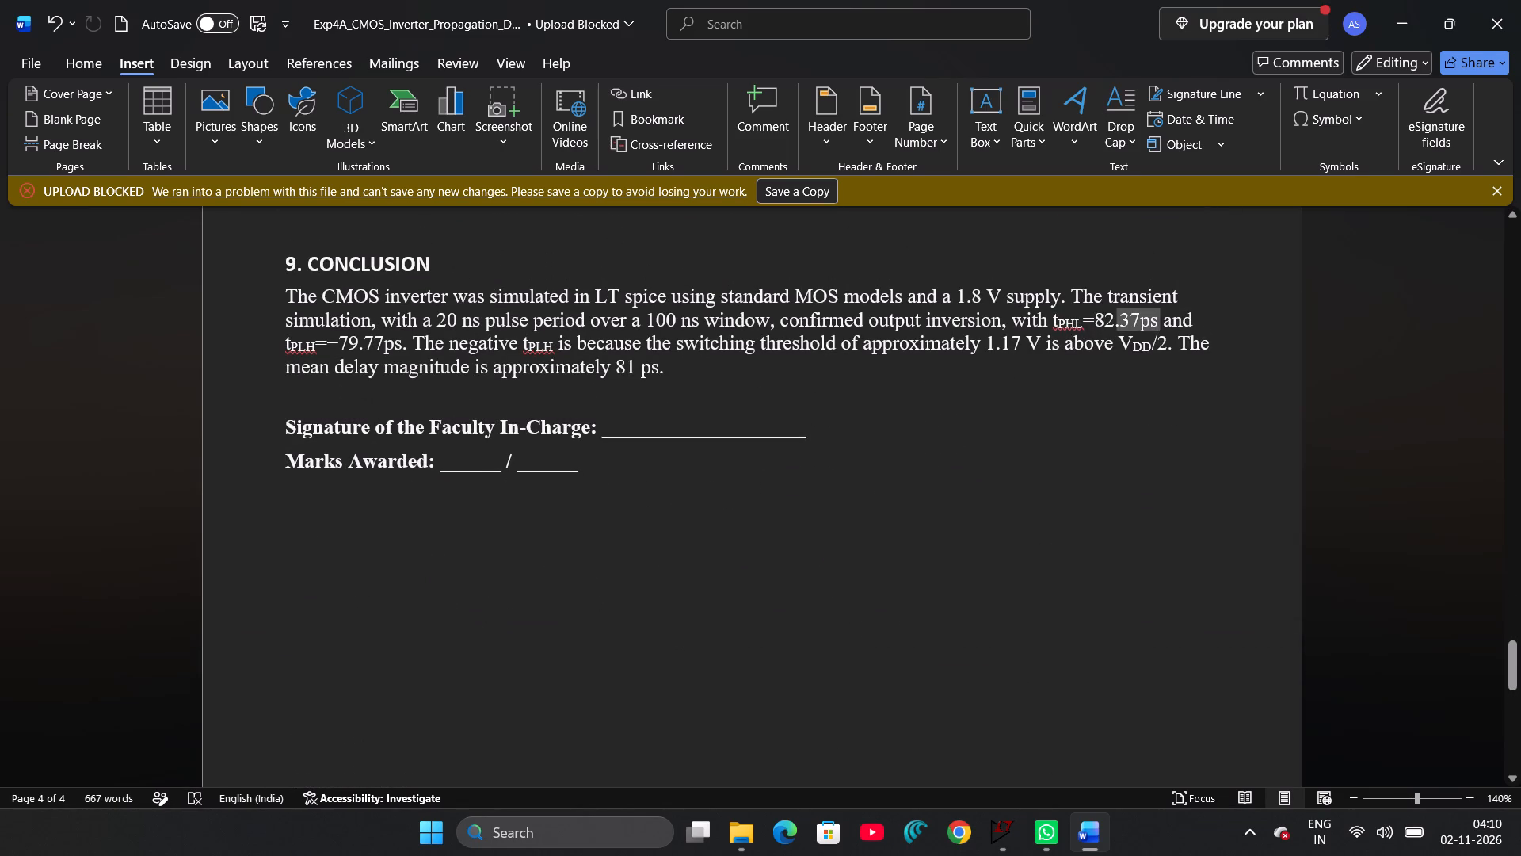
left_click_drag(1111, 321, 1095, 322)
key("ctrl+v")
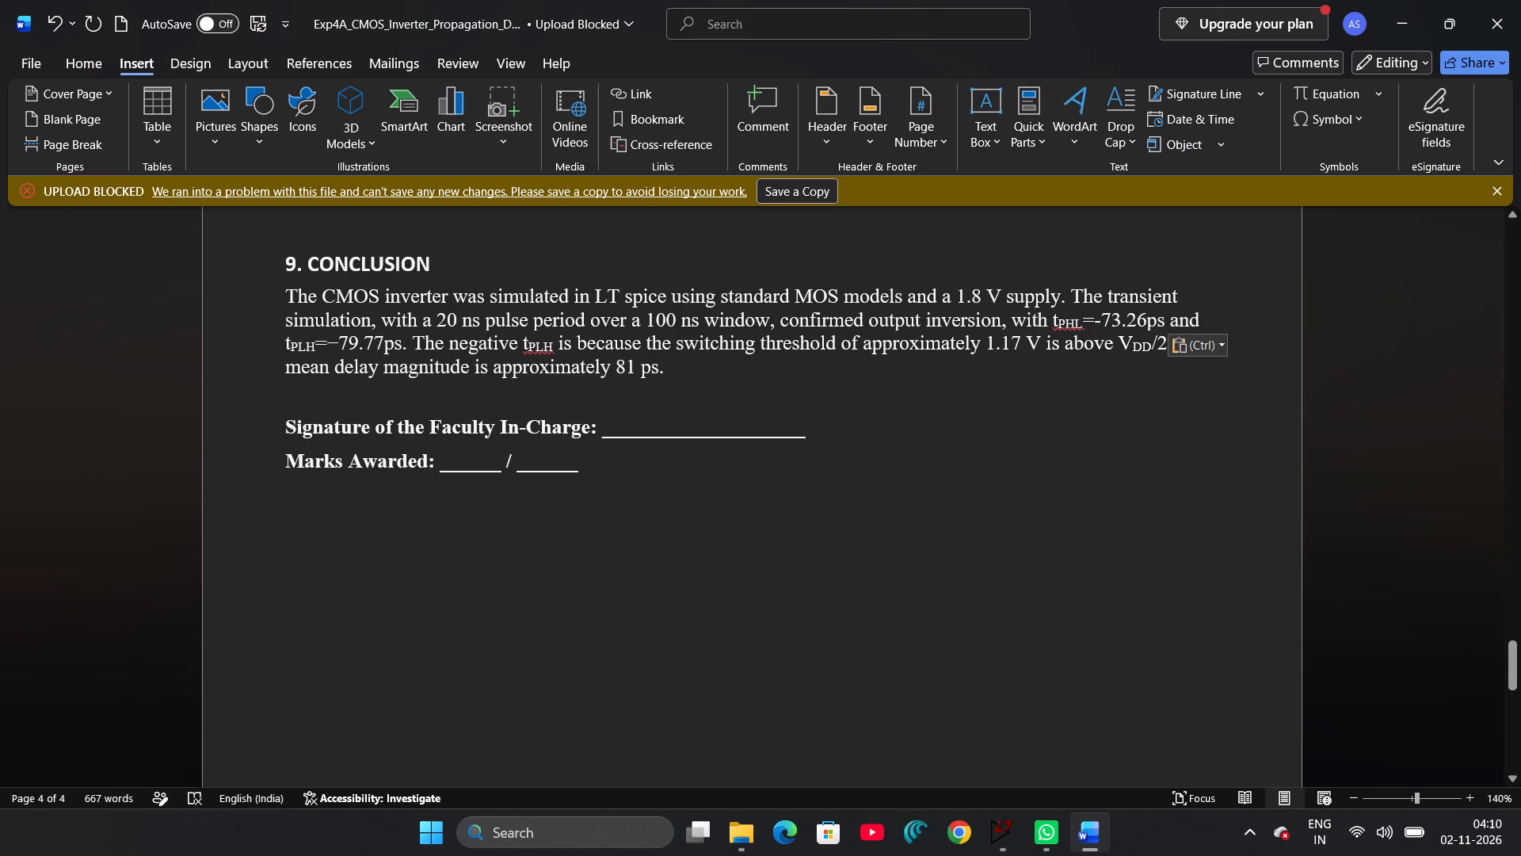
Replace the tPLH value in the Conclusion with 0.1428 ns, copied from the observation table, and remove the minus sign before it.
scroll(667, 385, "up", 2)
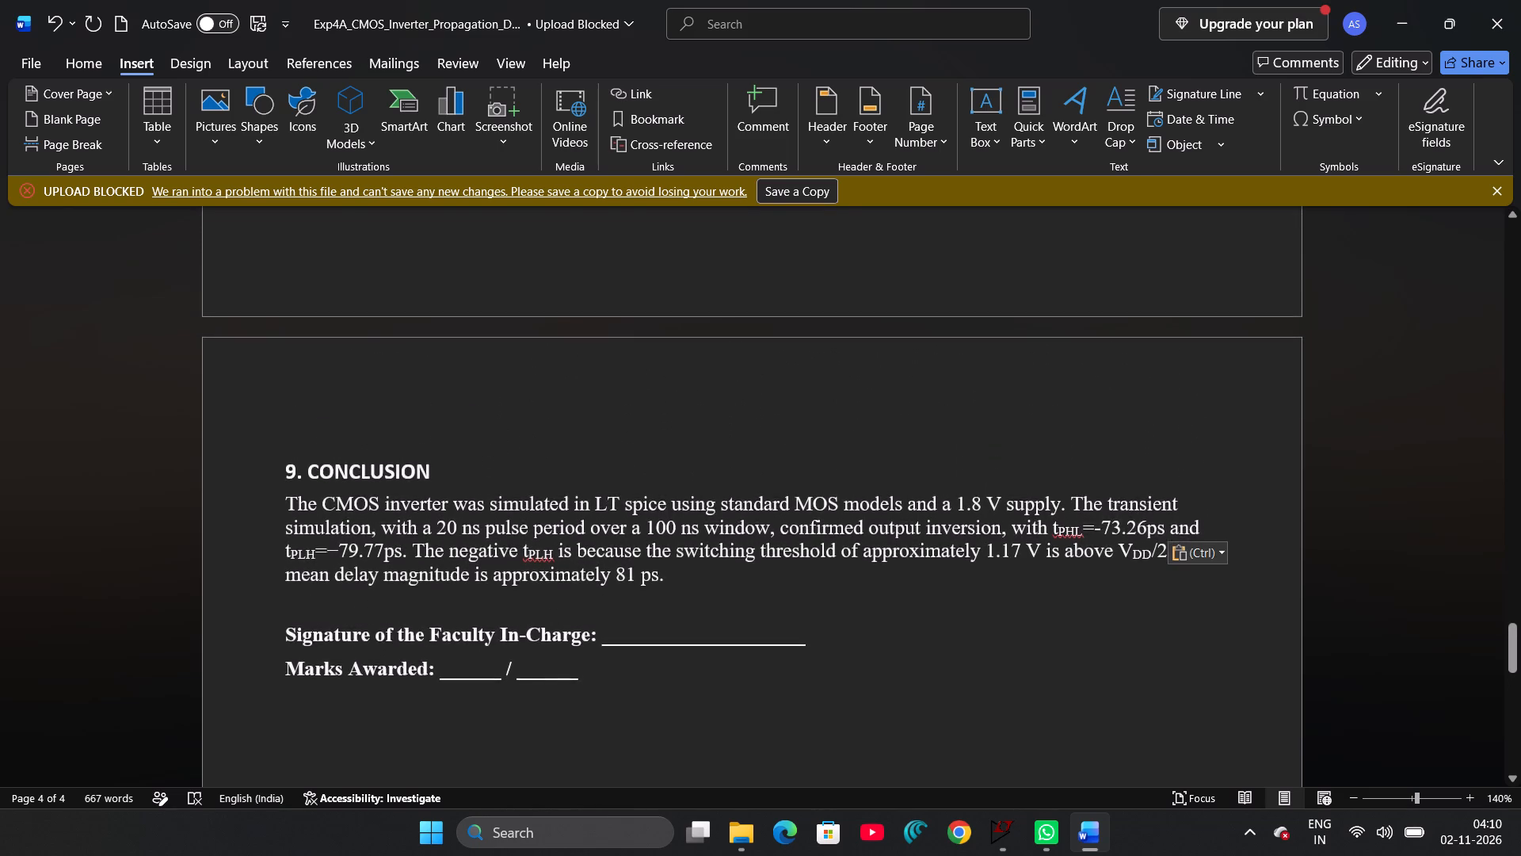
scroll(667, 385, "up", 4)
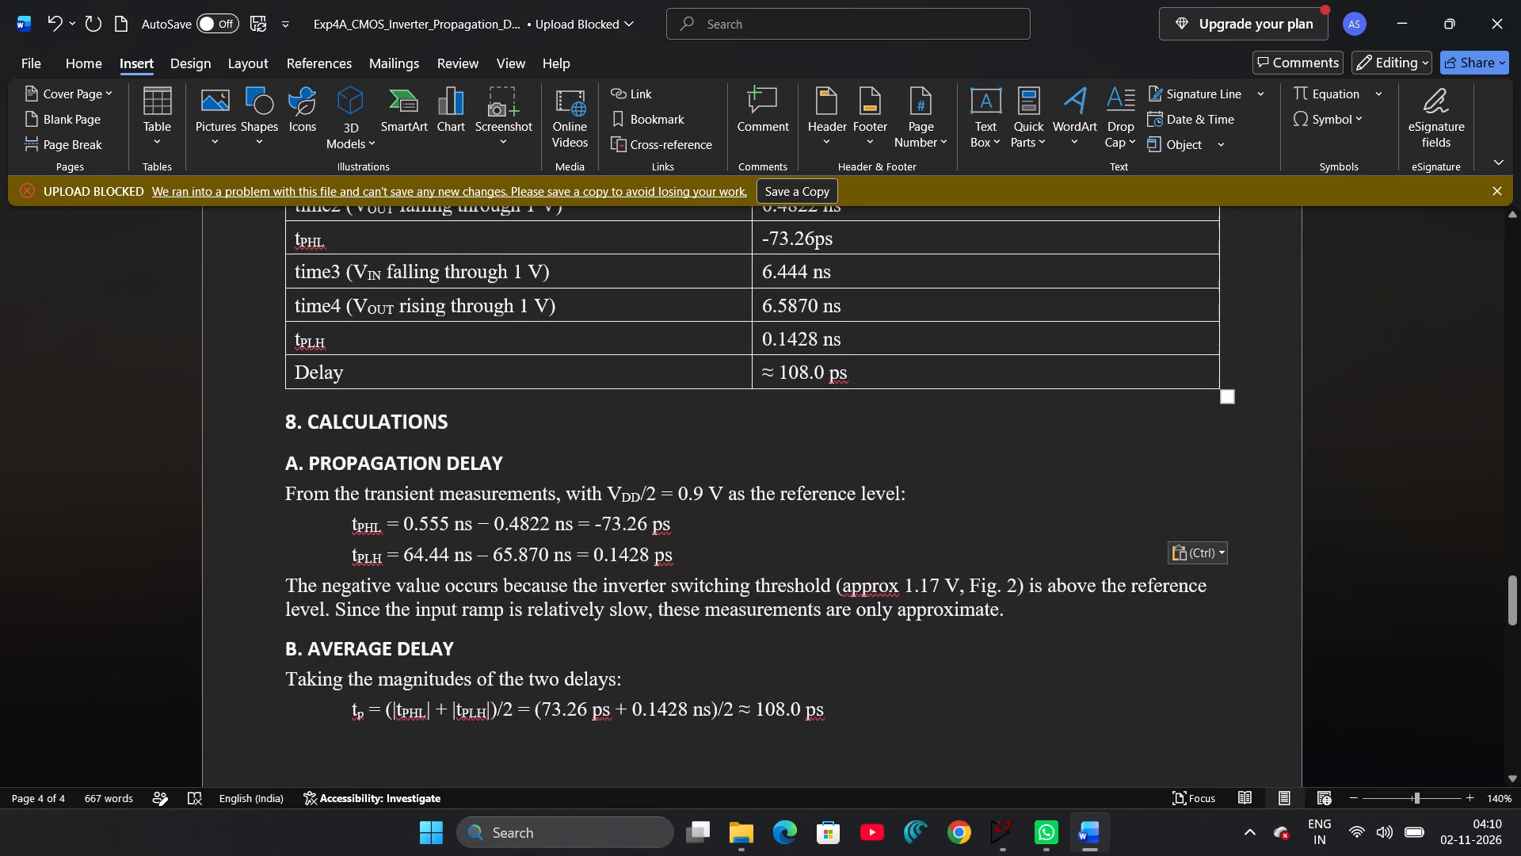
left_click(859, 351)
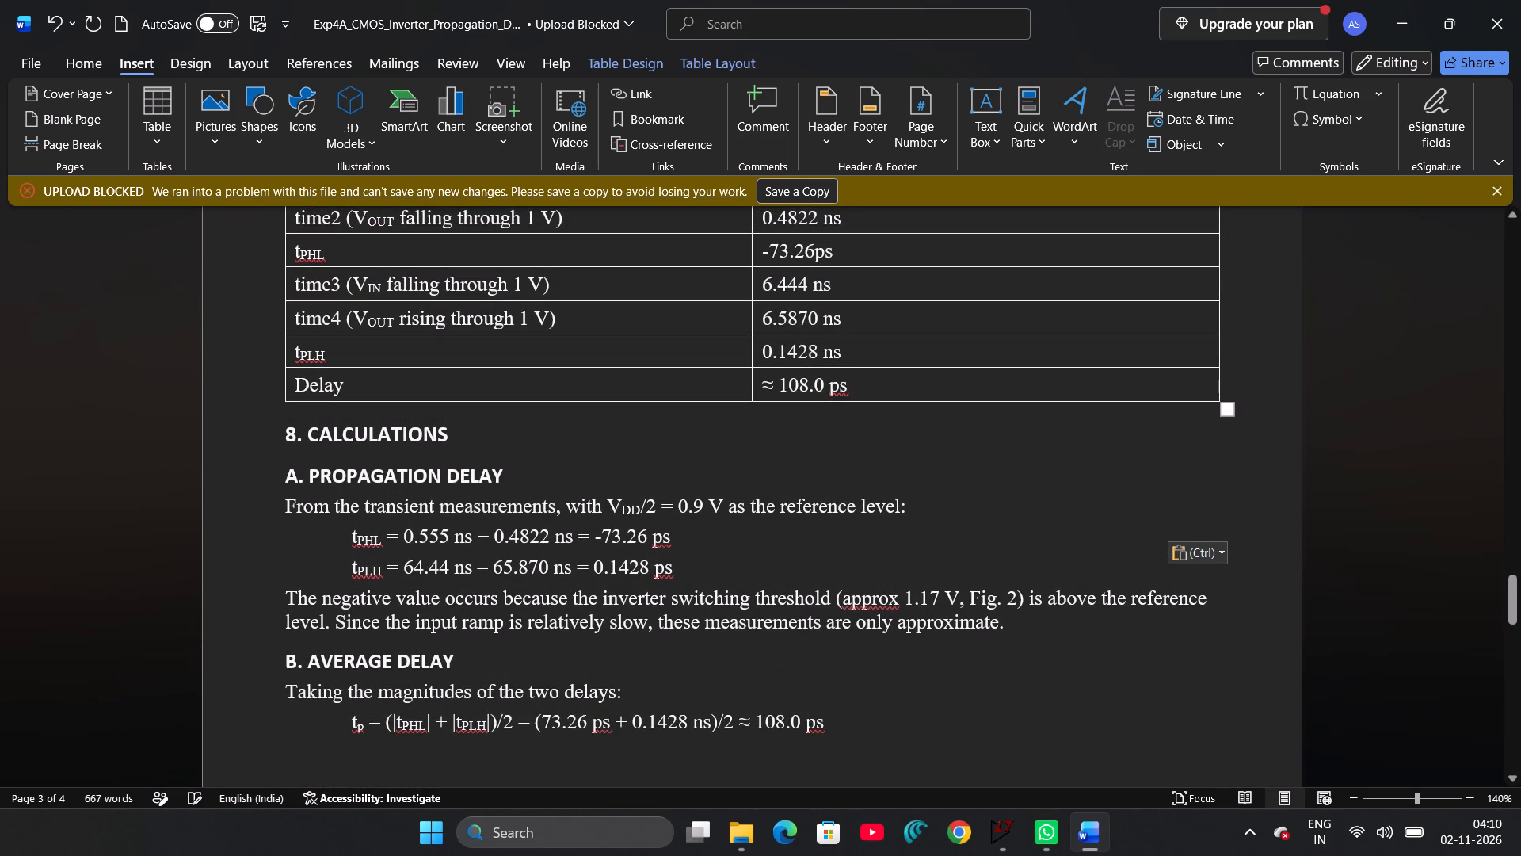
left_click_drag(859, 351, 760, 349)
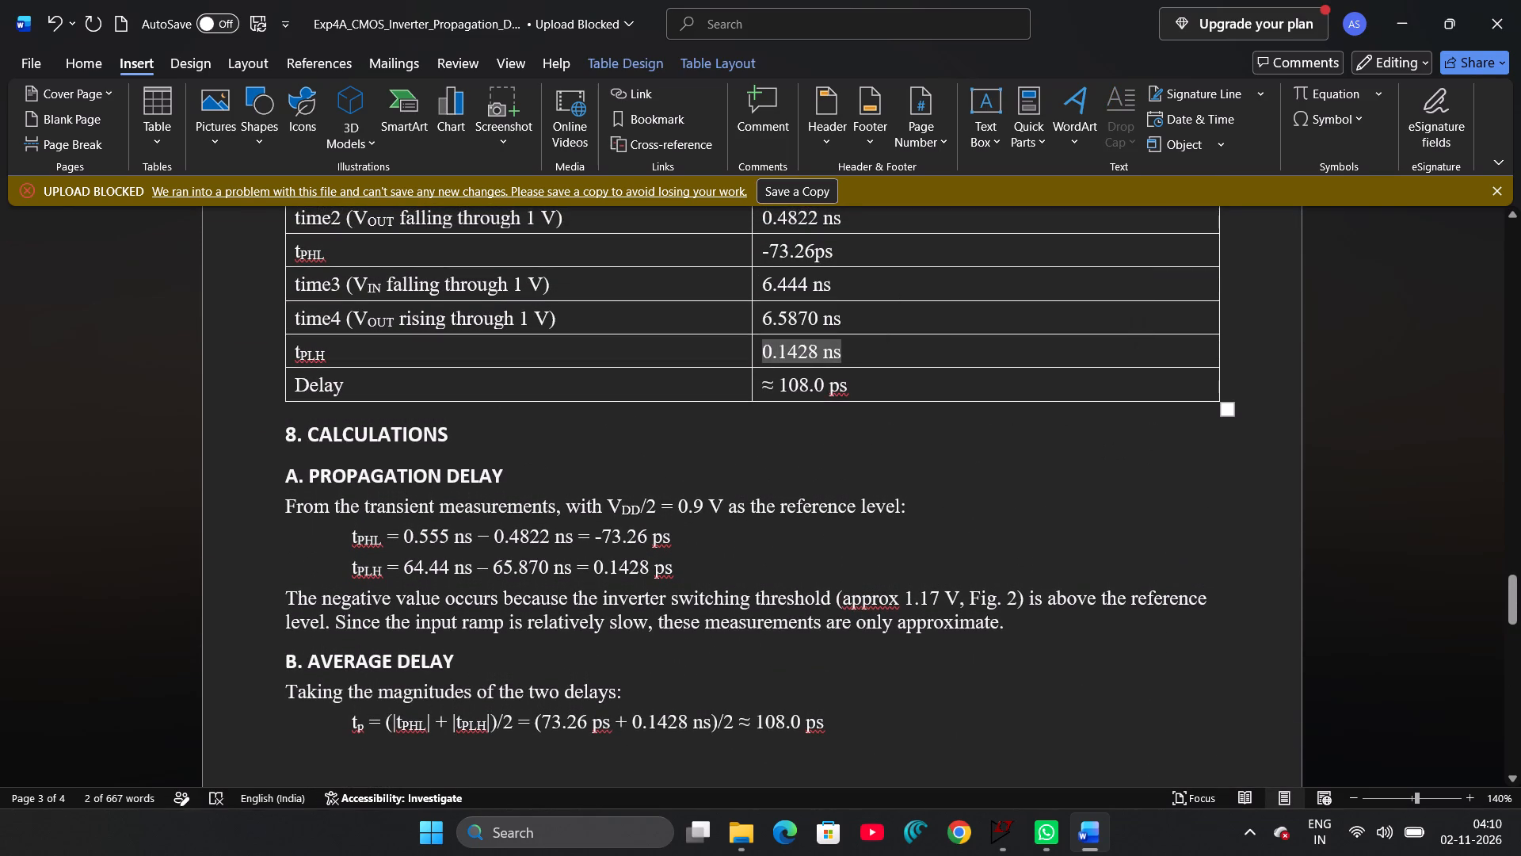
key("ctrl+c")
scroll(776, 490, "down", 2)
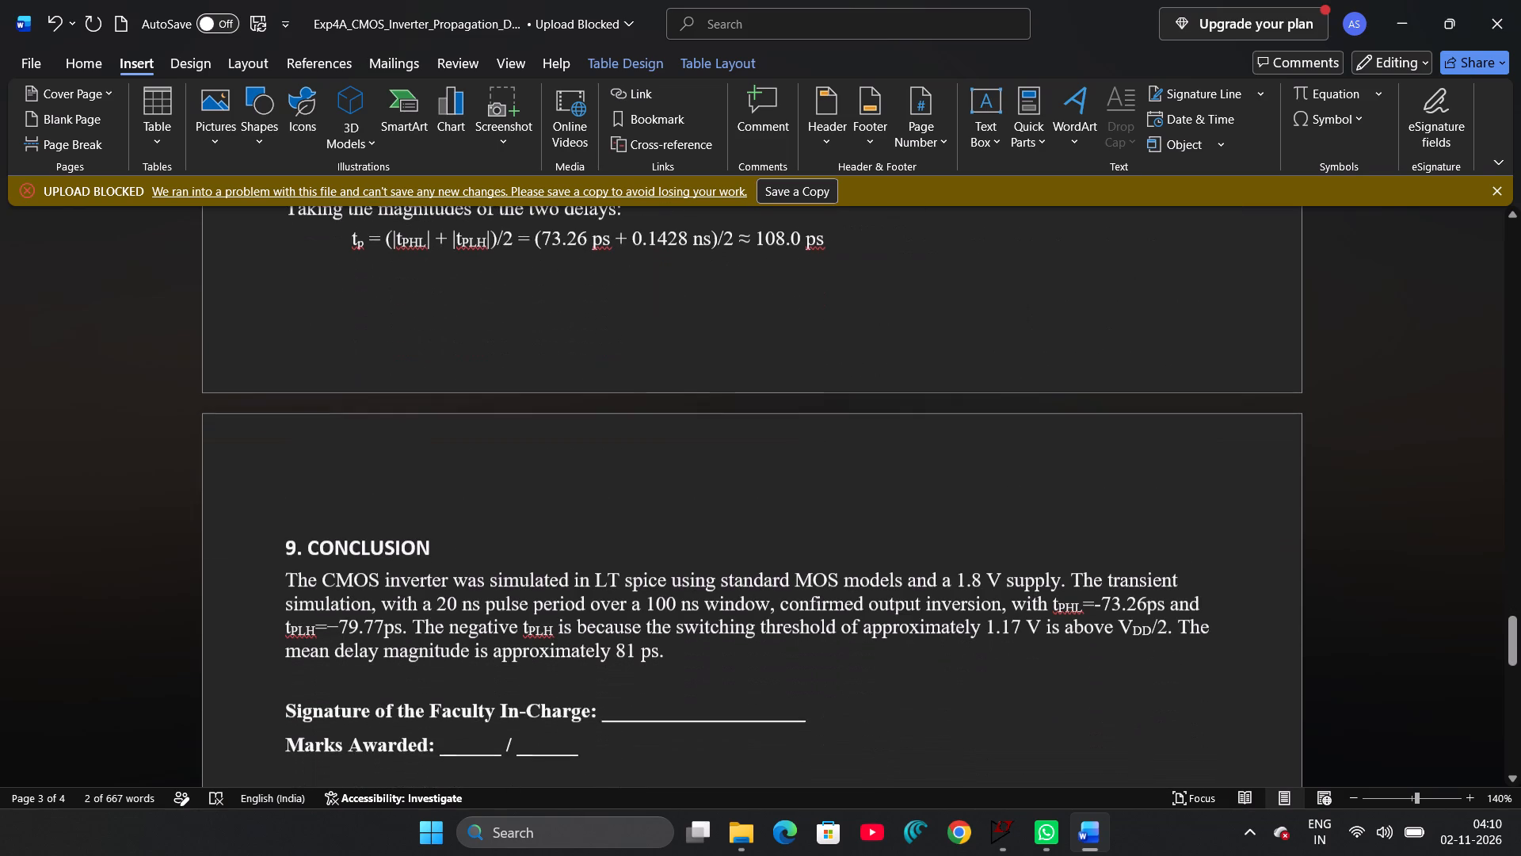
left_click(398, 628)
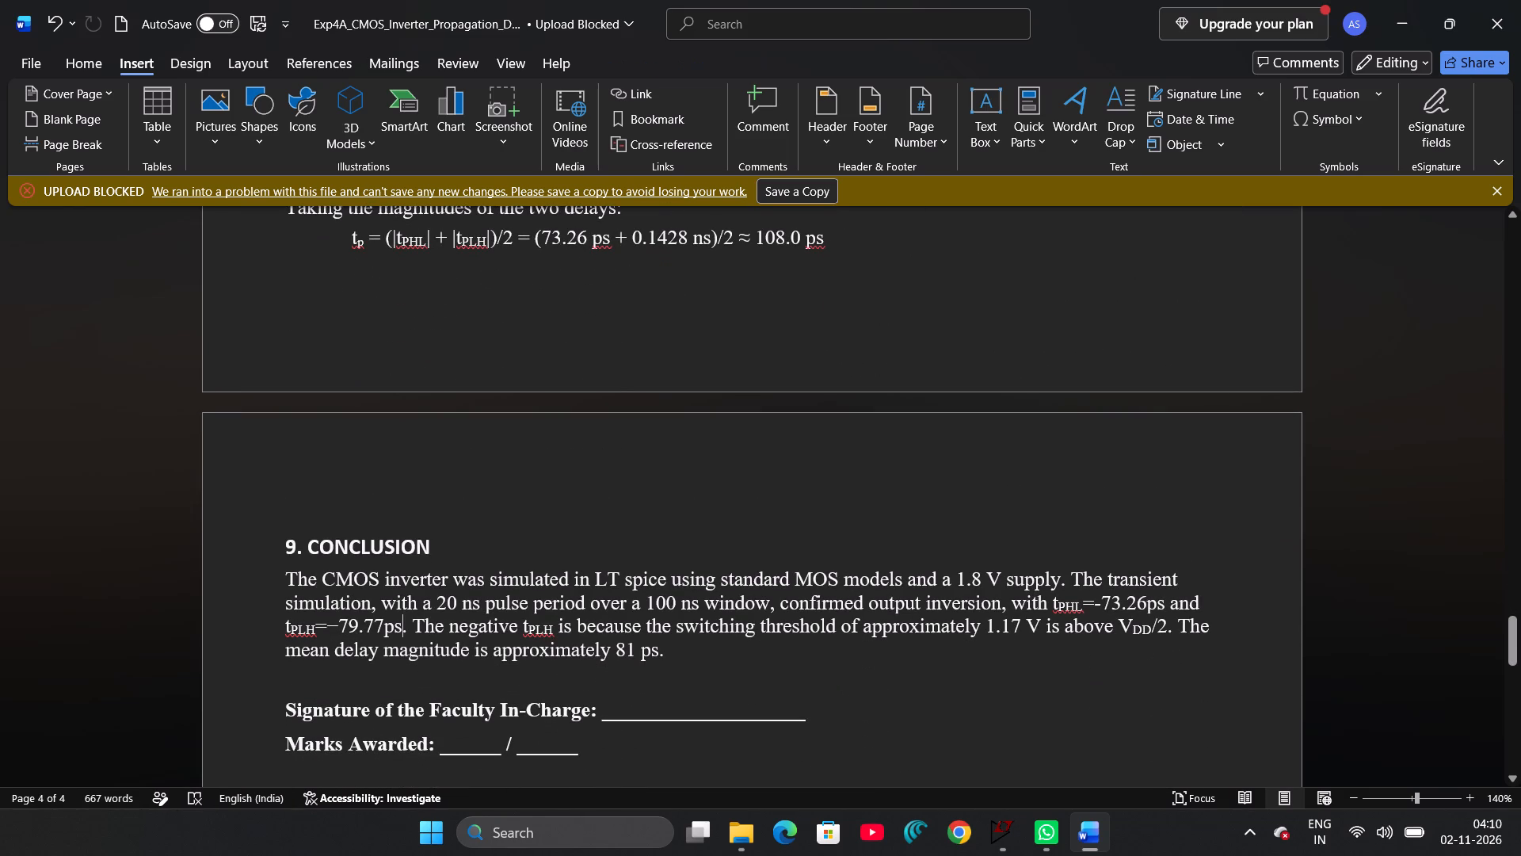
left_click_drag(401, 628, 341, 632)
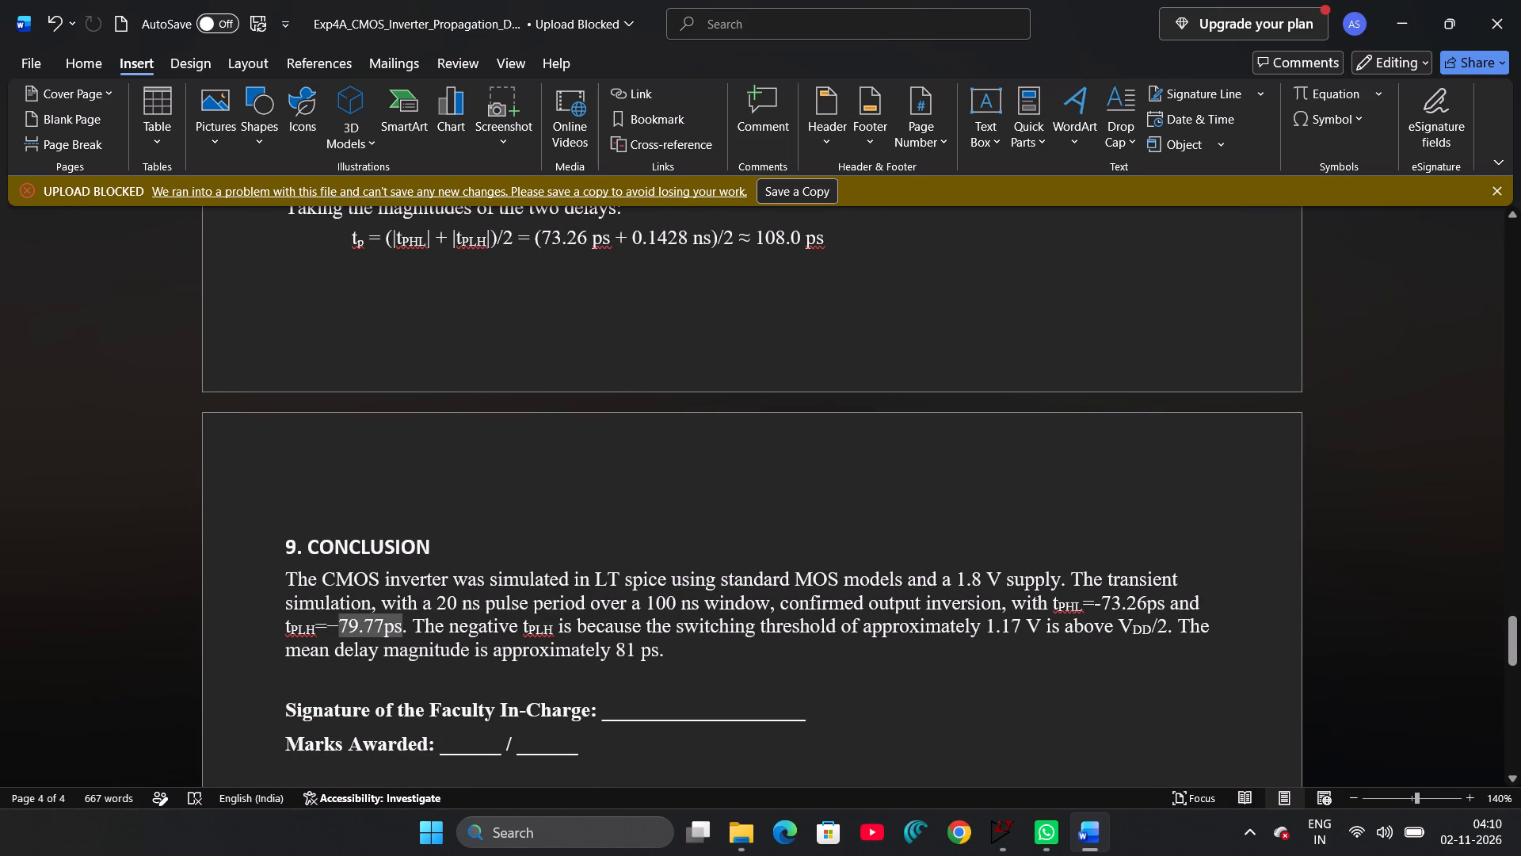
left_click_drag(341, 632, 330, 629)
left_click_drag(330, 629, 337, 629)
key("ctrl+v")
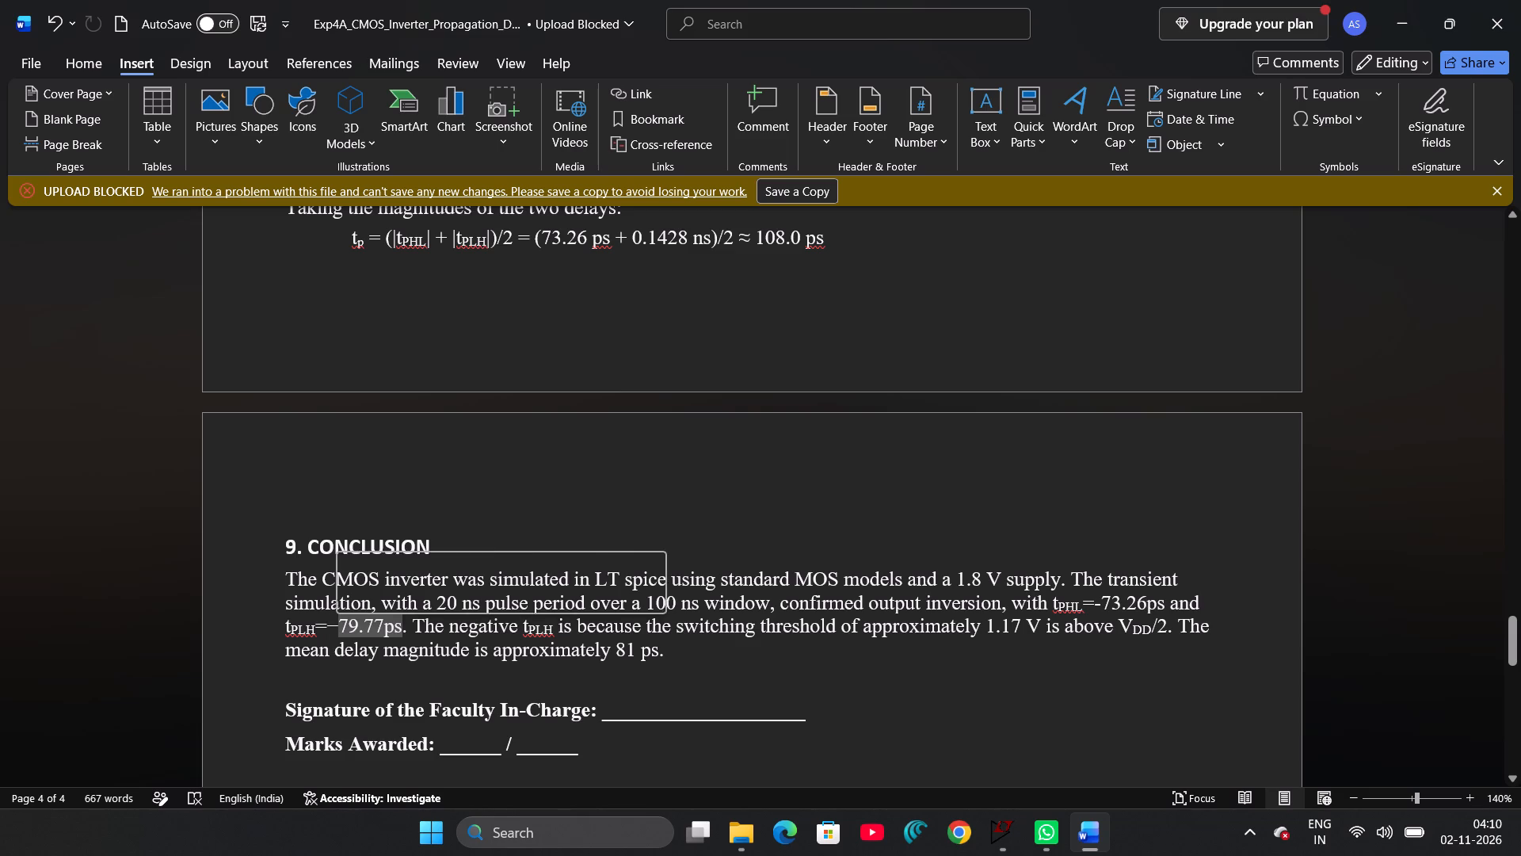
key("ctrl+v")
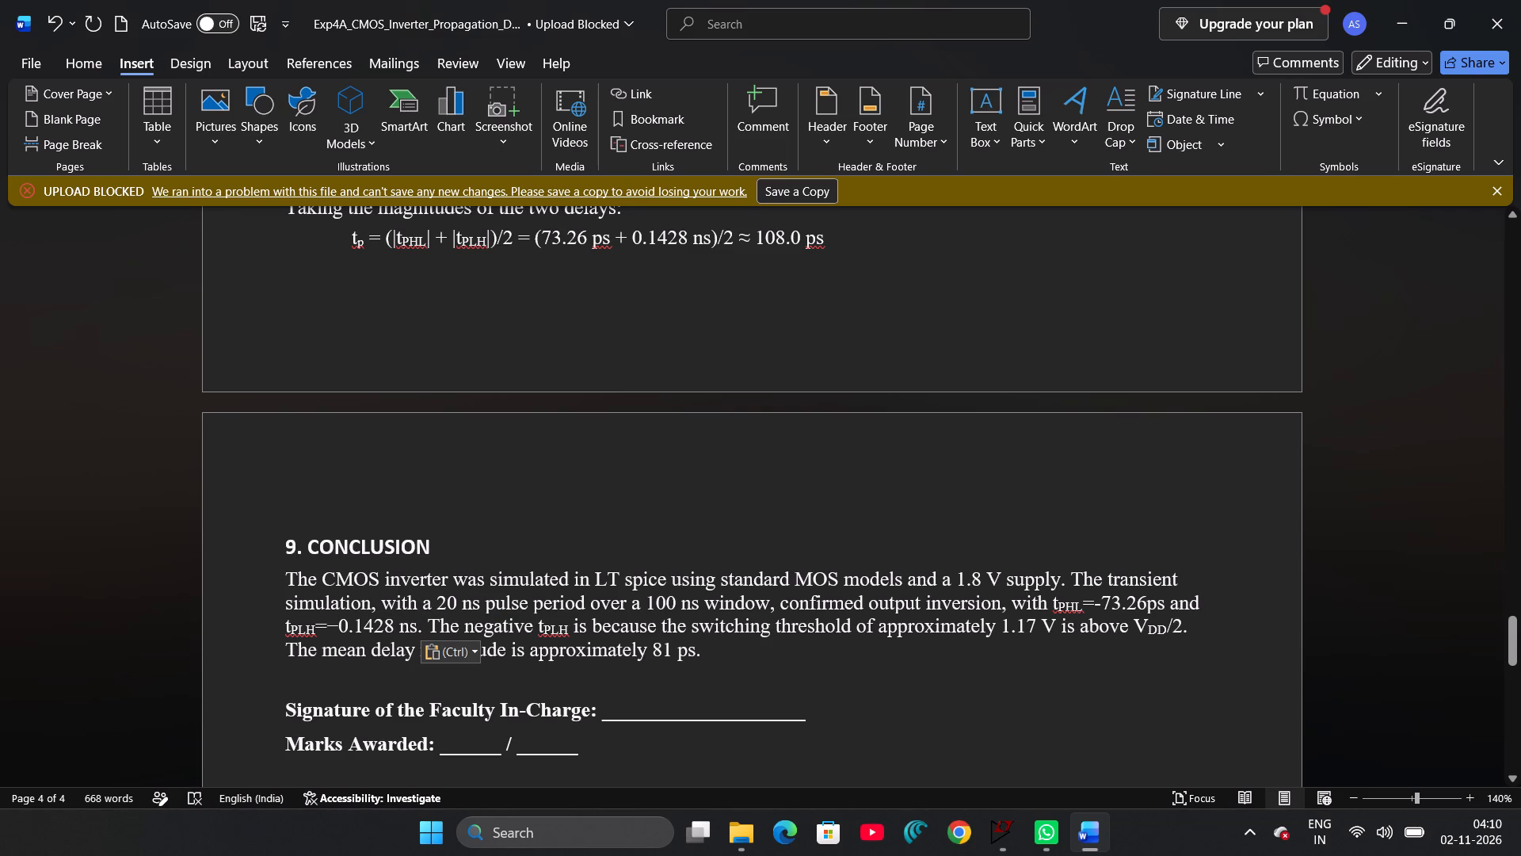
left_click(336, 629)
key("BackSpace")
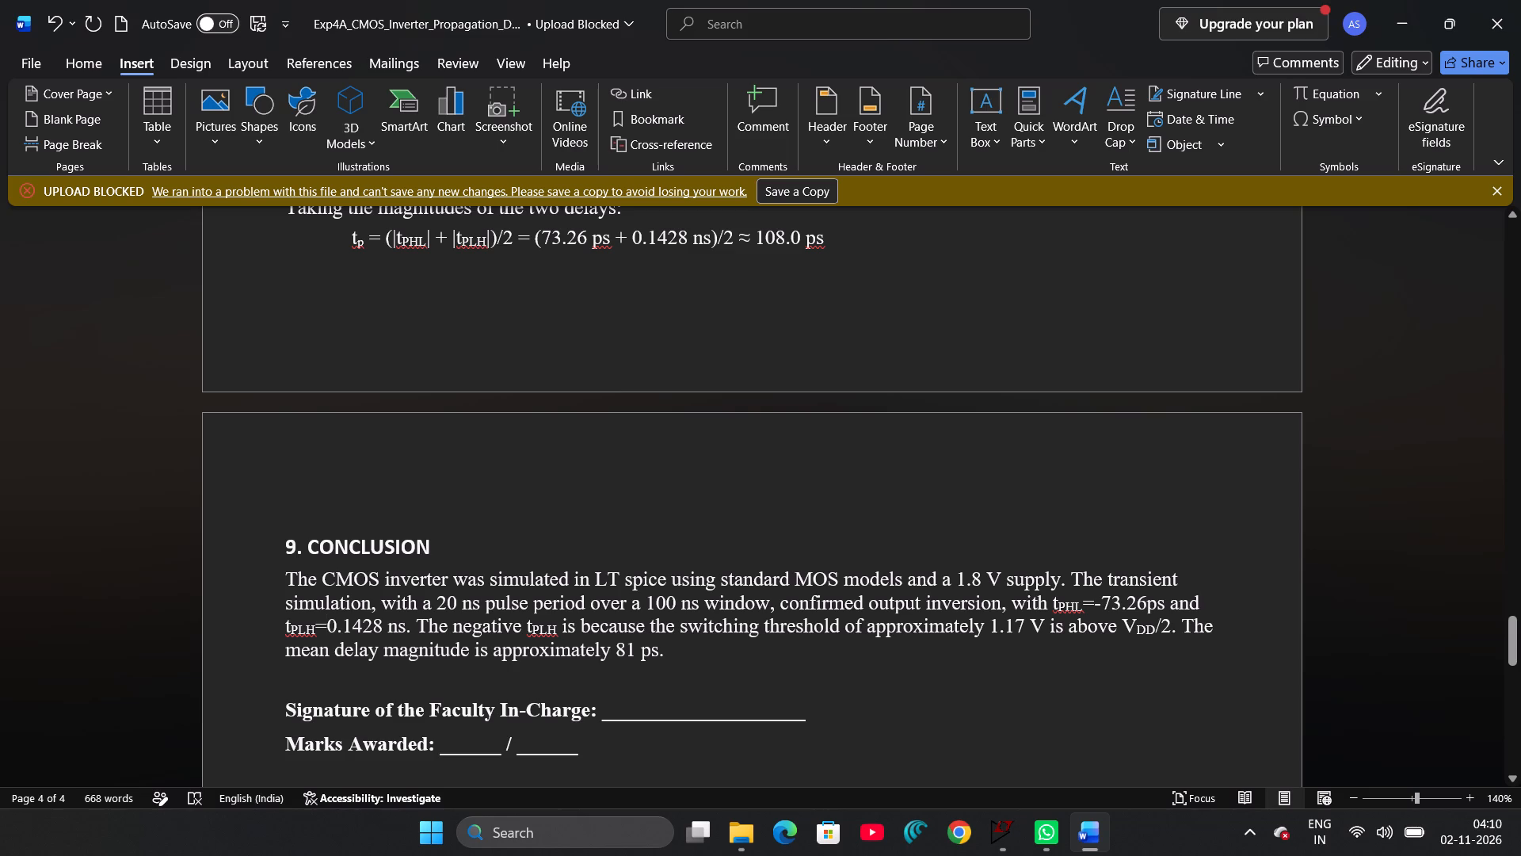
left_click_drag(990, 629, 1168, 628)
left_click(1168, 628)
Delete the old Draft6 output log image above the Draft23 log in the LTspice Output Log section.
scroll(1168, 628, "up", 2)
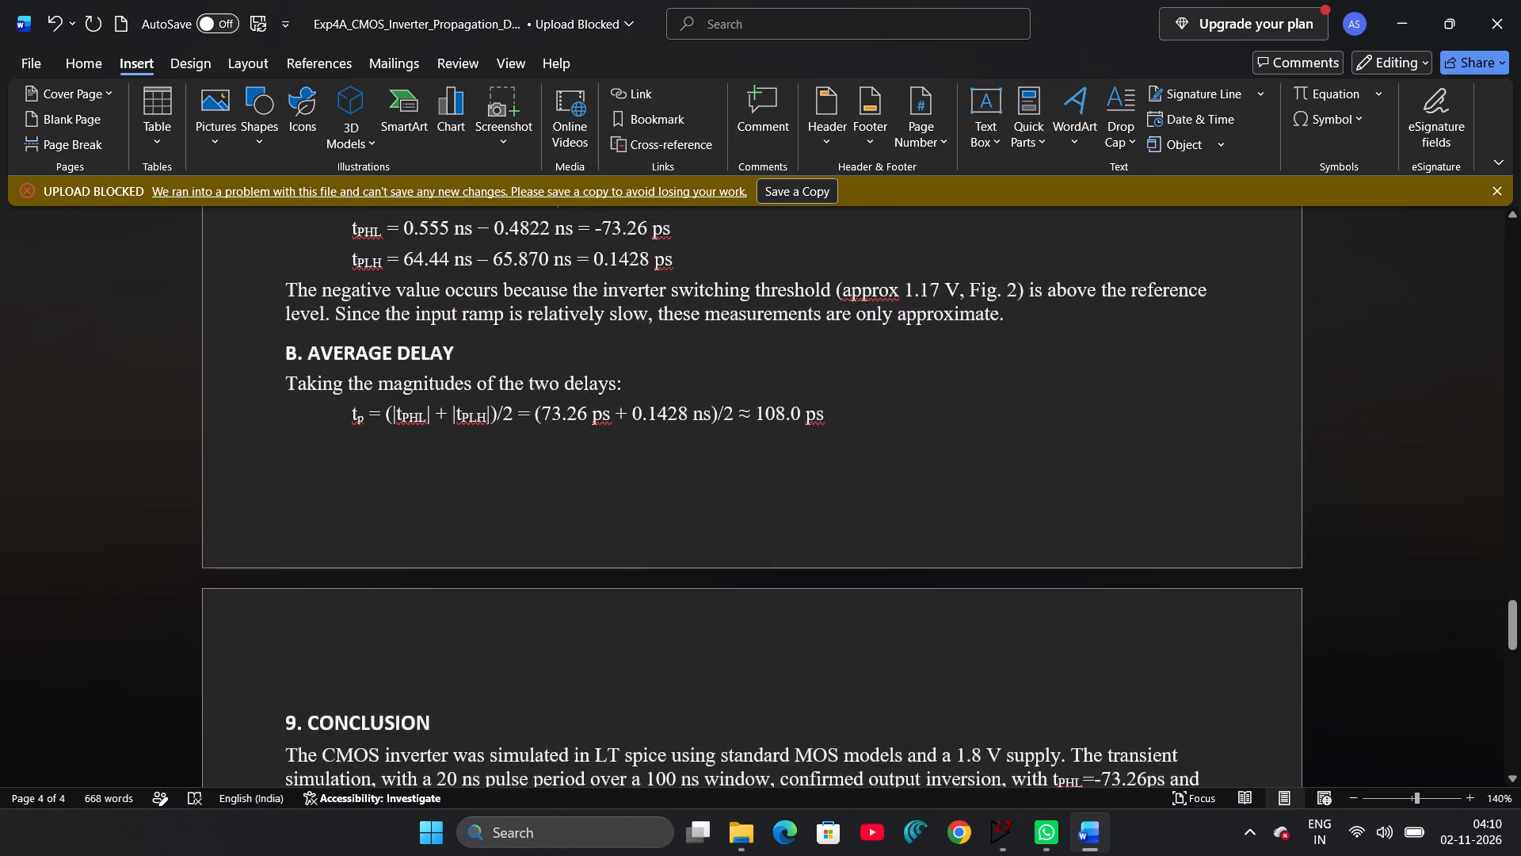
scroll(1168, 628, "up", 5)
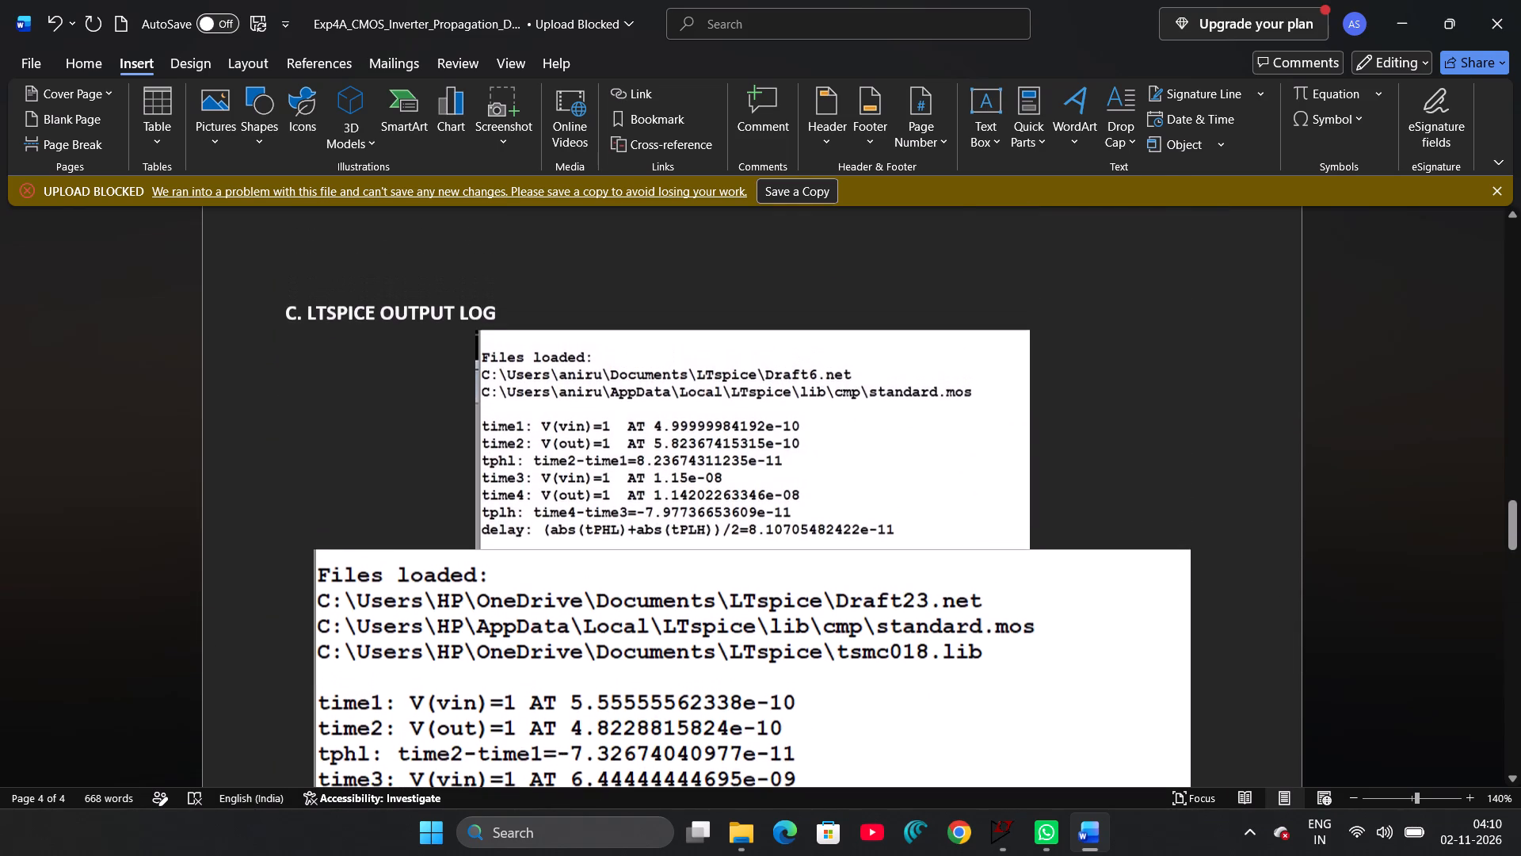
left_click(852, 508)
left_click(1085, 527)
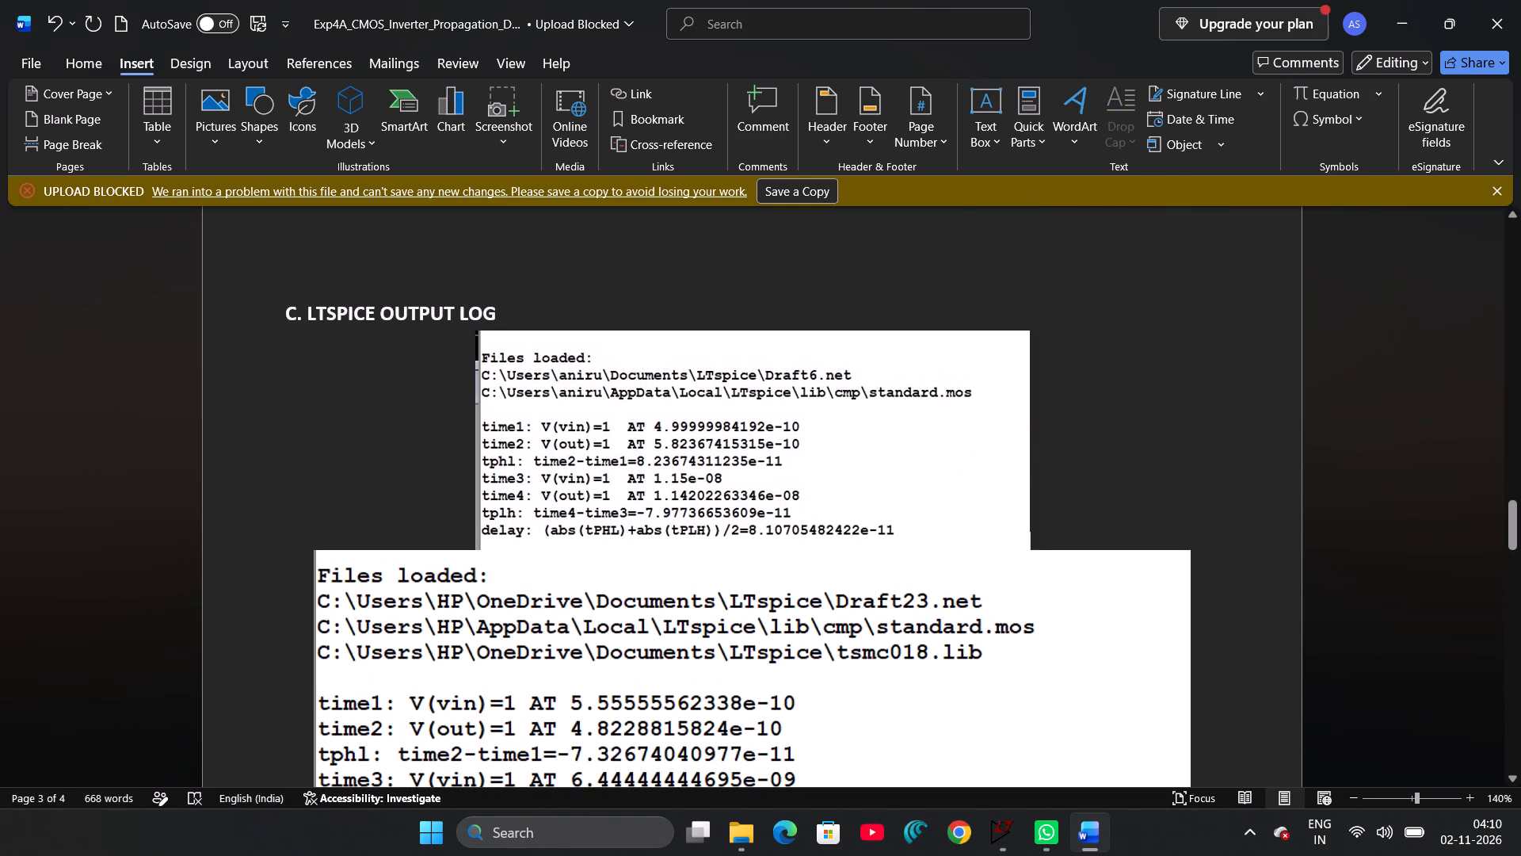
key("BackSpace")
key("BackSpace")
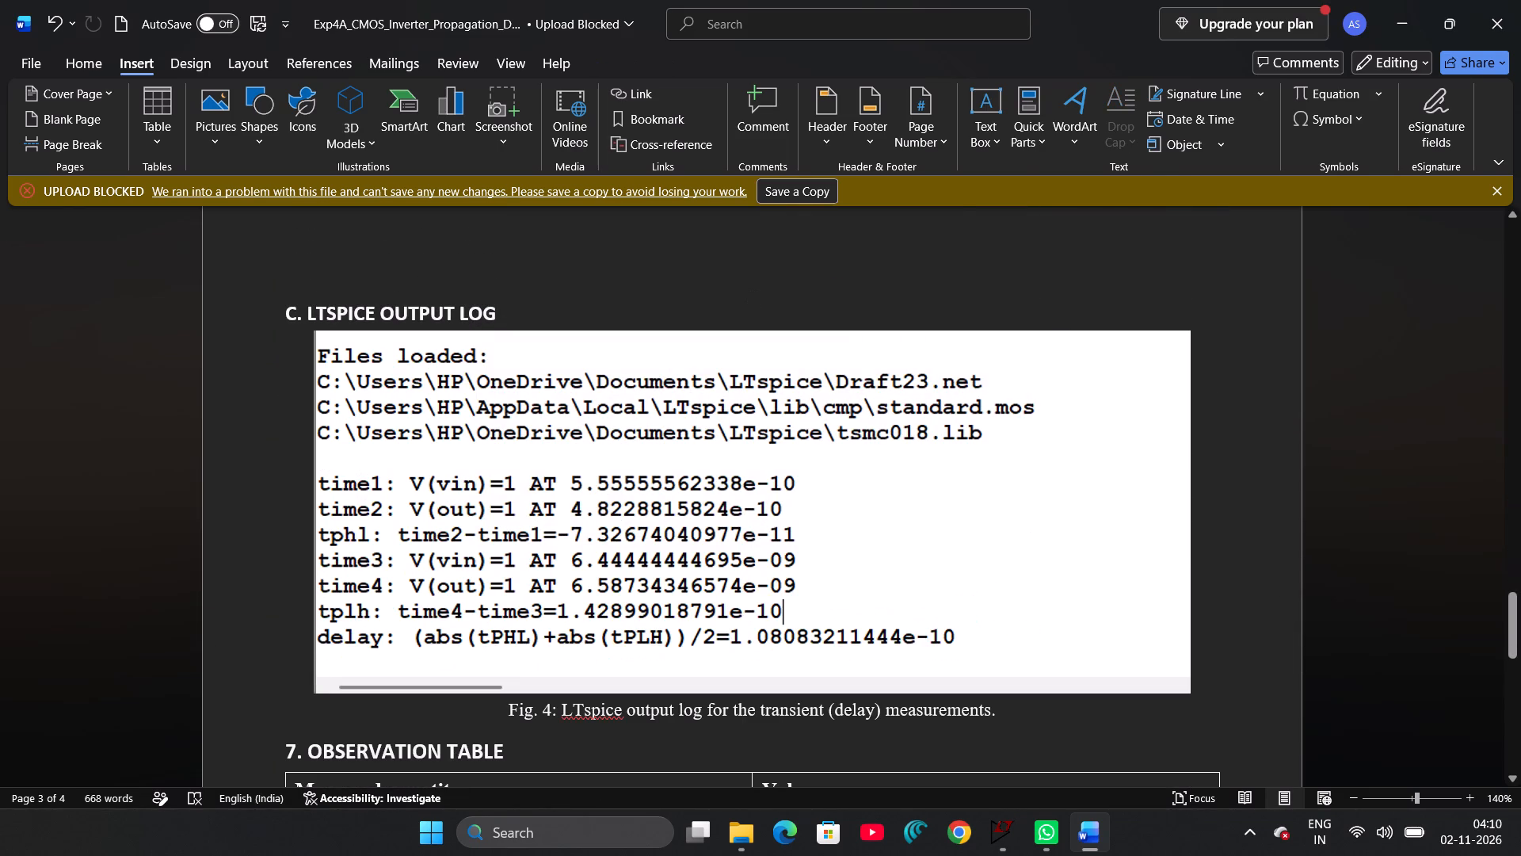
Review the output log, transient response and VTC figures and the earlier sections back to the report's title.
scroll(1085, 527, "up", 1)
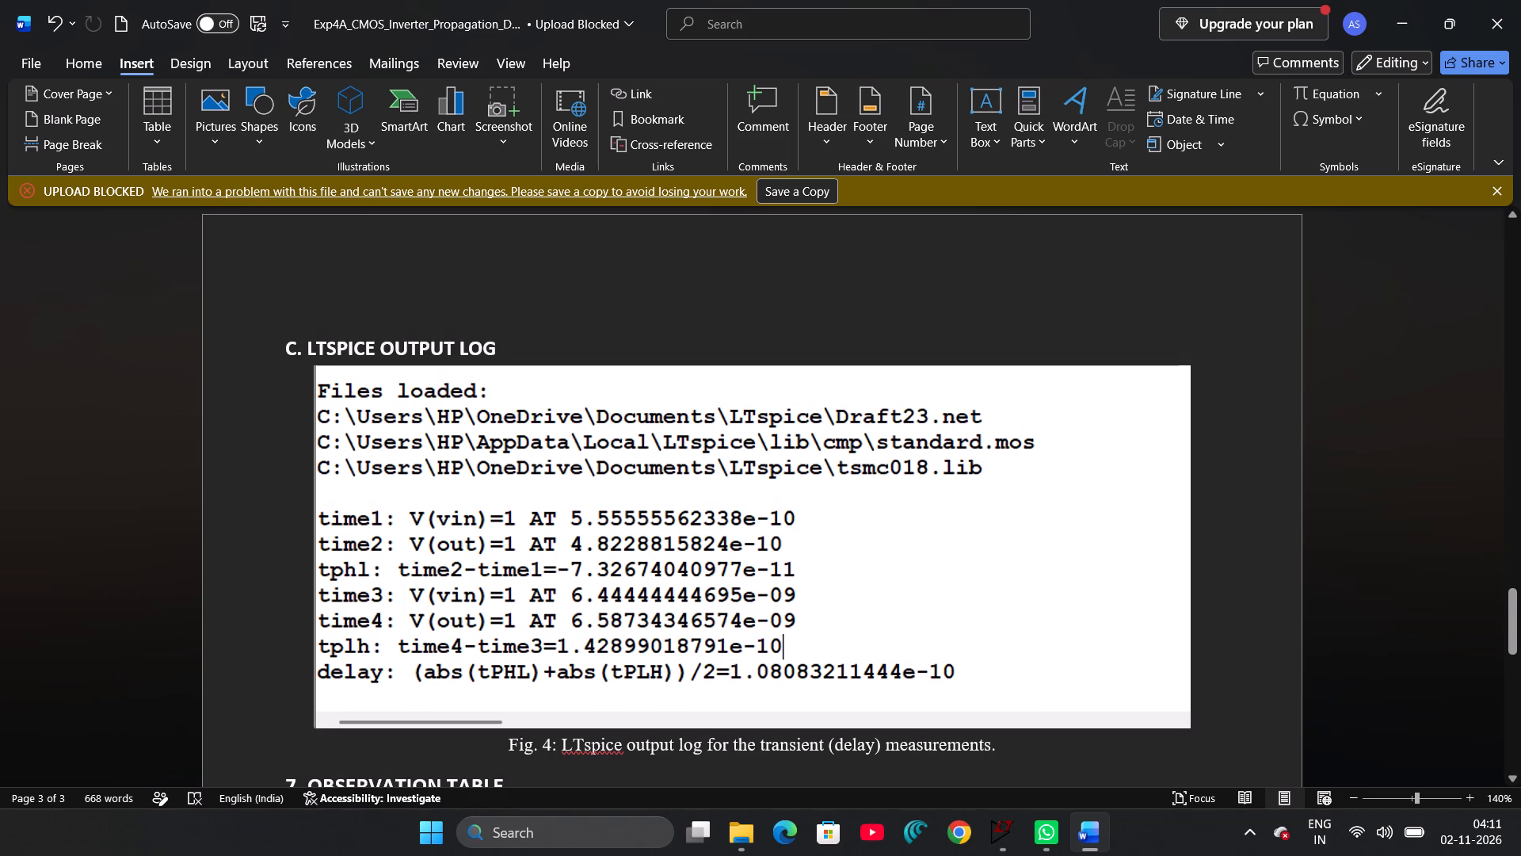
scroll(1085, 527, "up", 3)
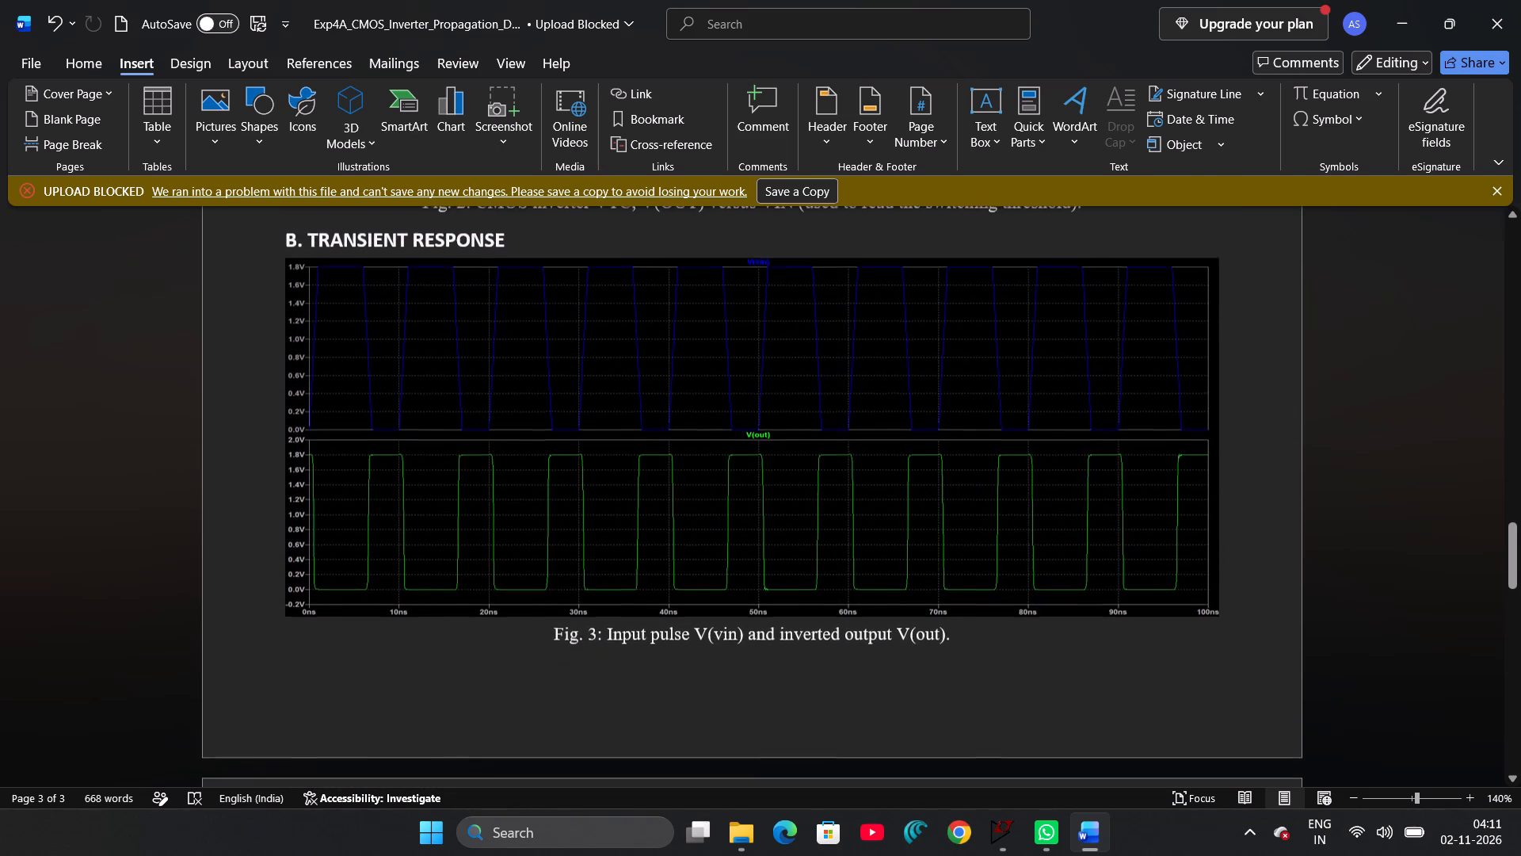
scroll(1085, 527, "up", 1)
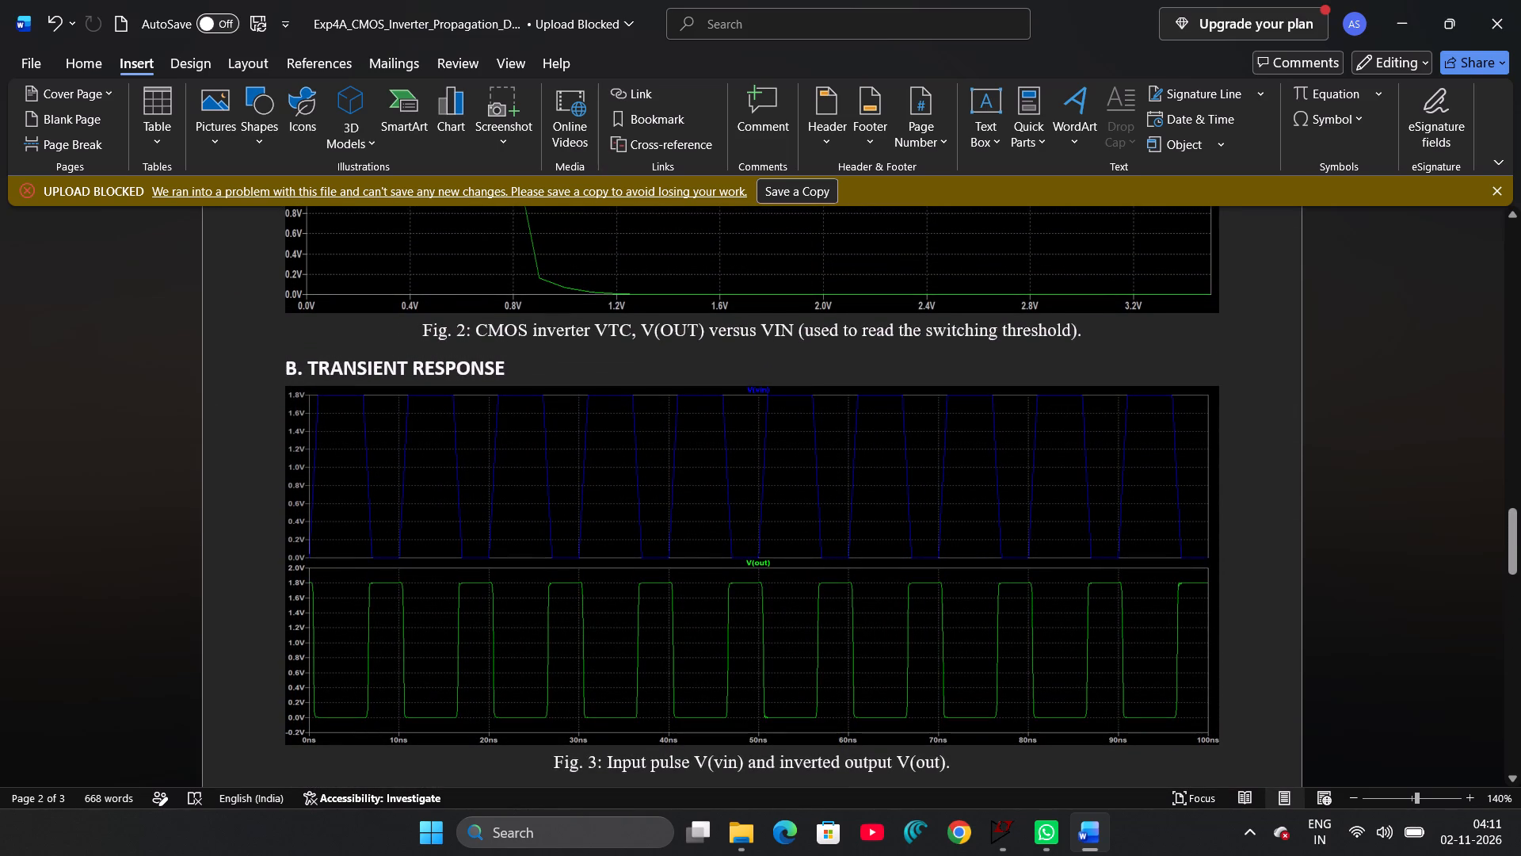
scroll(1085, 527, "up", 3)
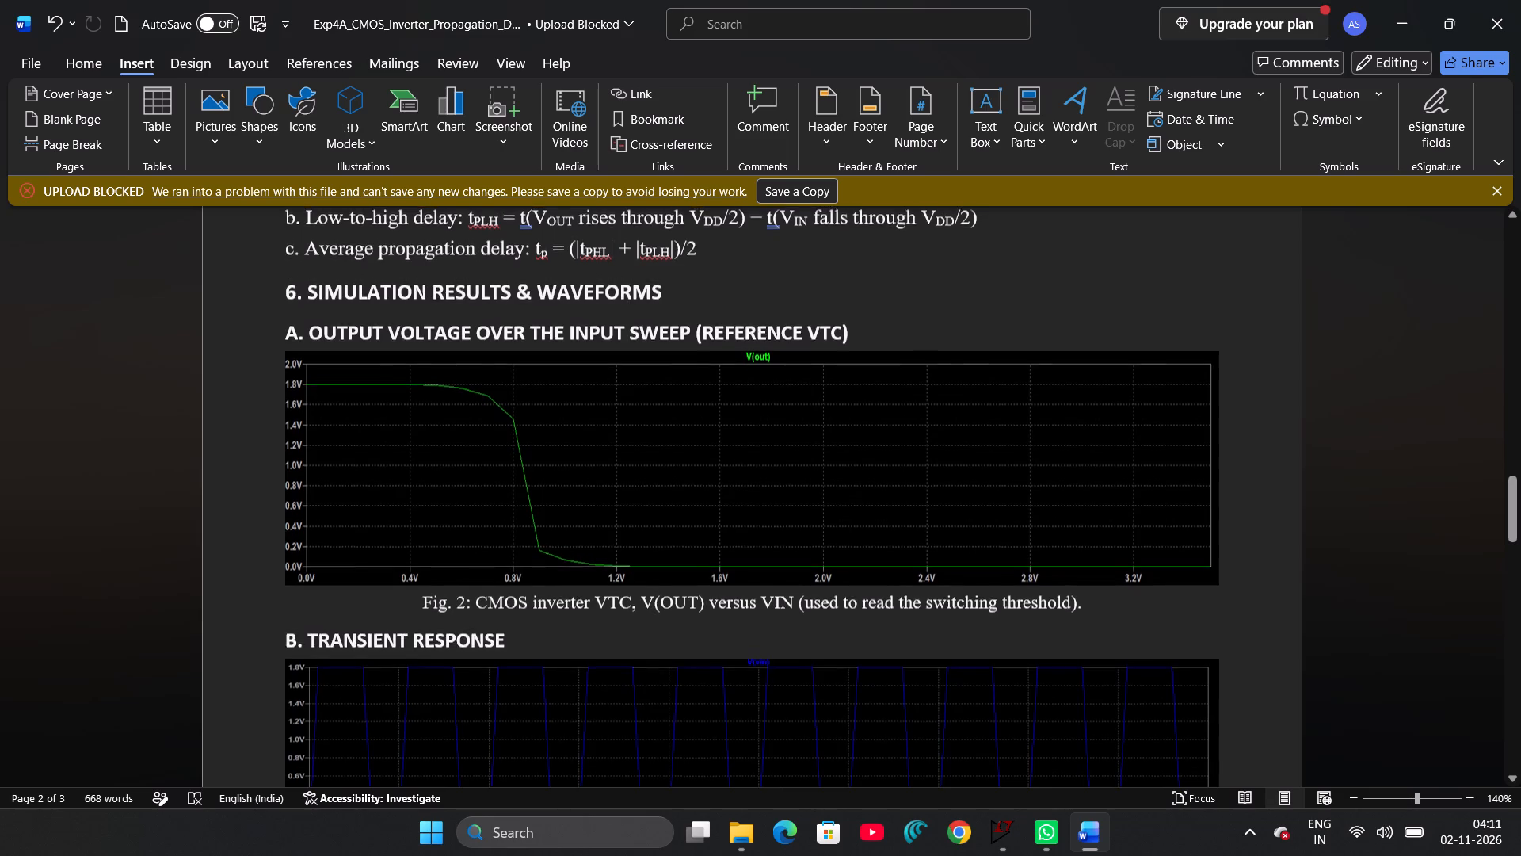
scroll(1085, 527, "up", 14)
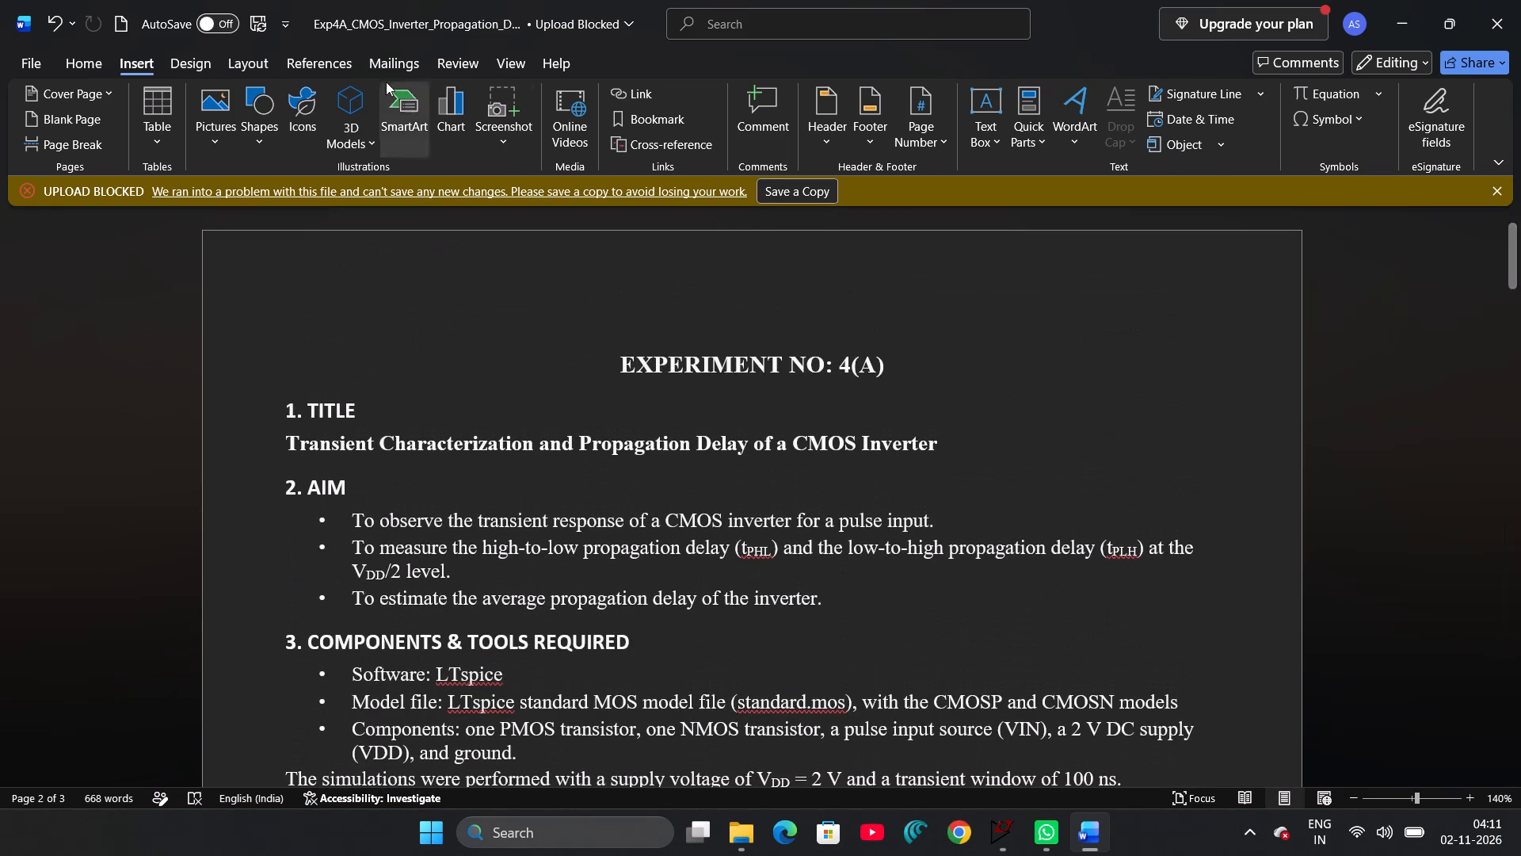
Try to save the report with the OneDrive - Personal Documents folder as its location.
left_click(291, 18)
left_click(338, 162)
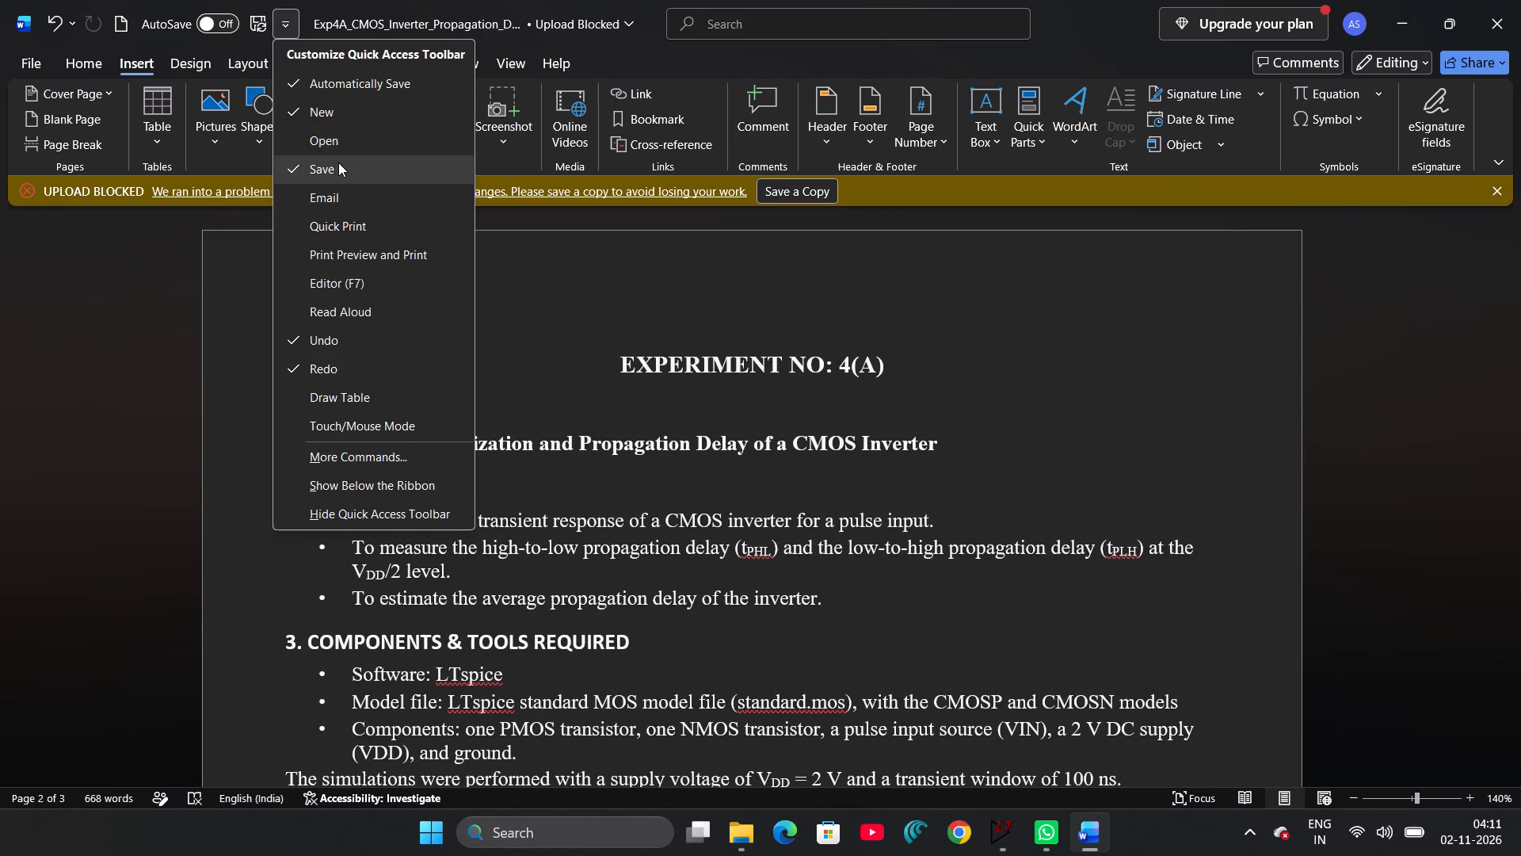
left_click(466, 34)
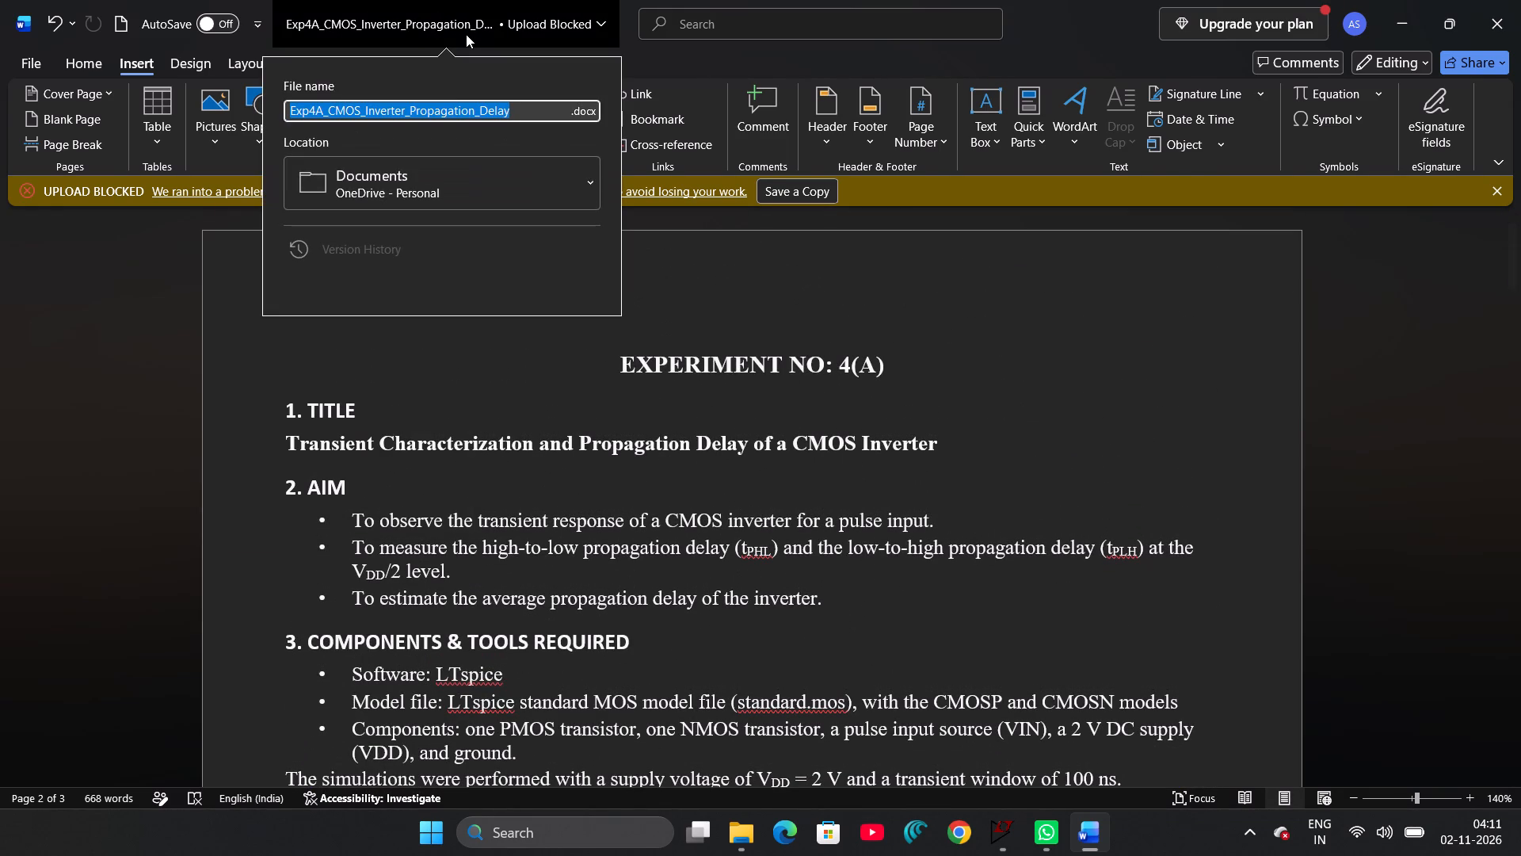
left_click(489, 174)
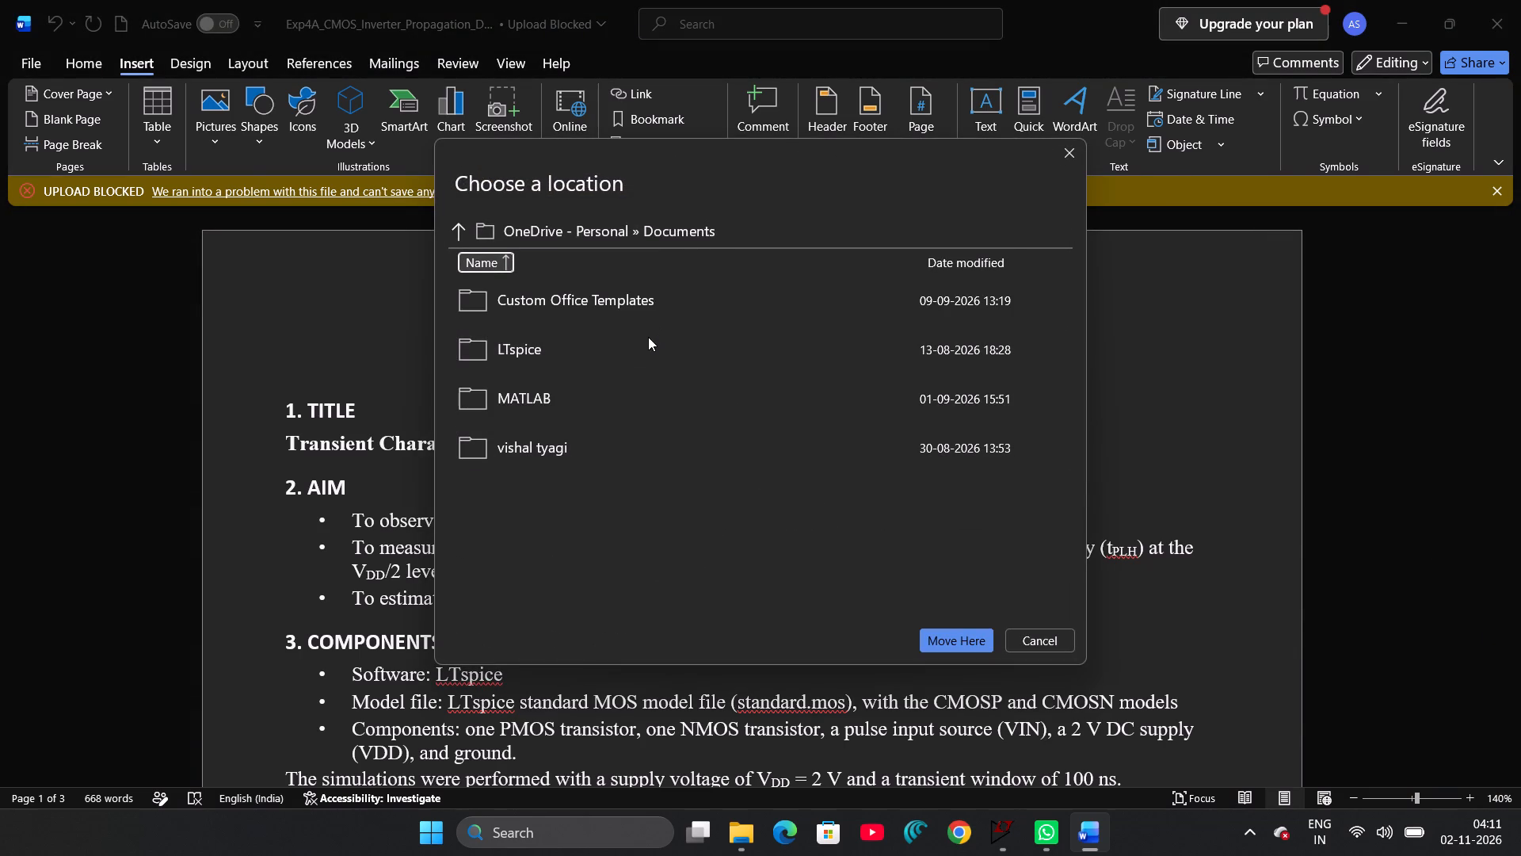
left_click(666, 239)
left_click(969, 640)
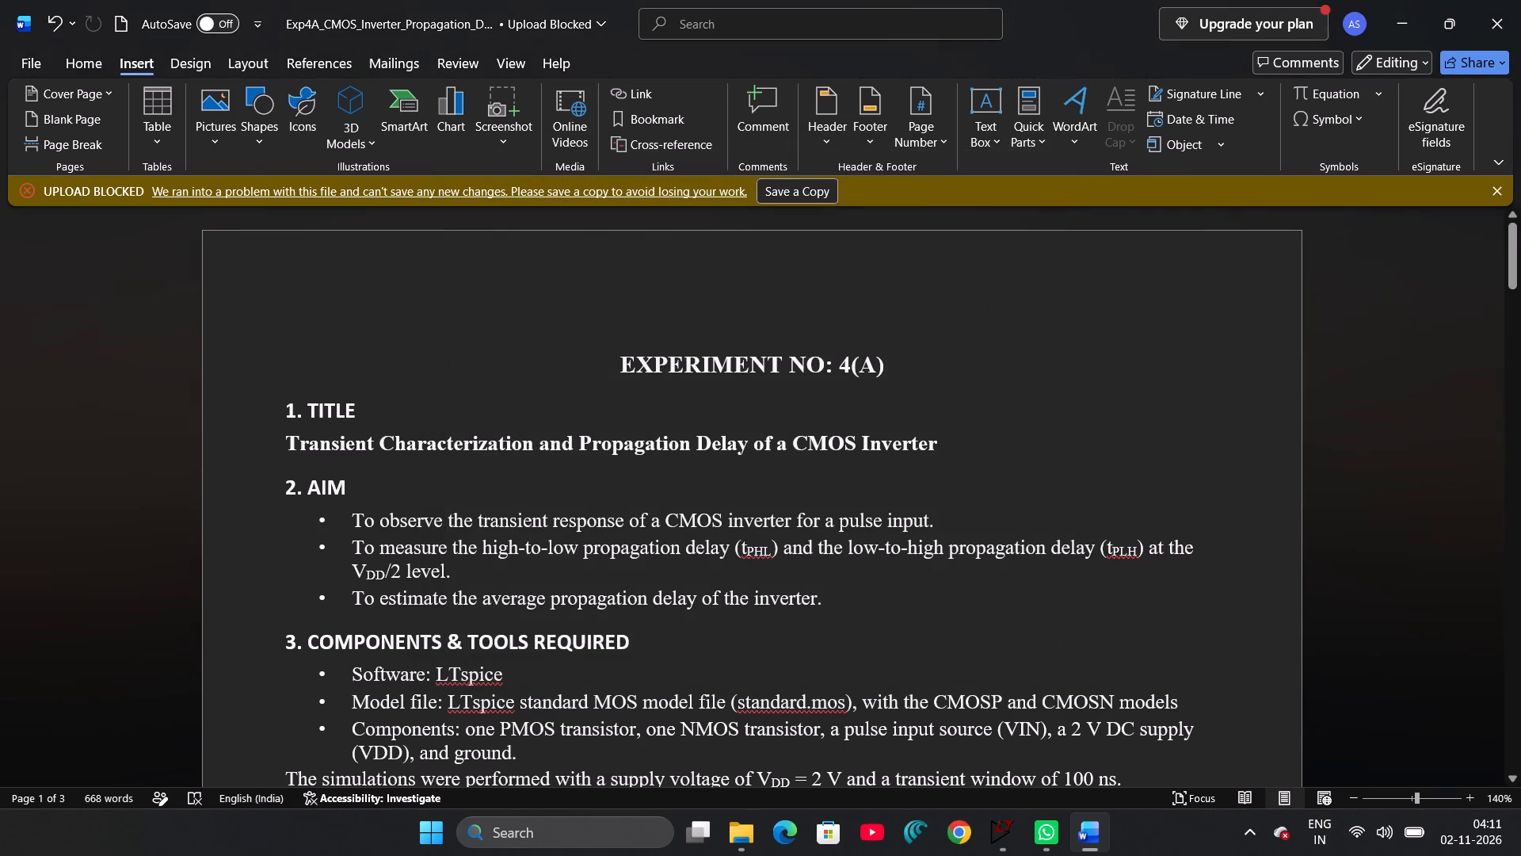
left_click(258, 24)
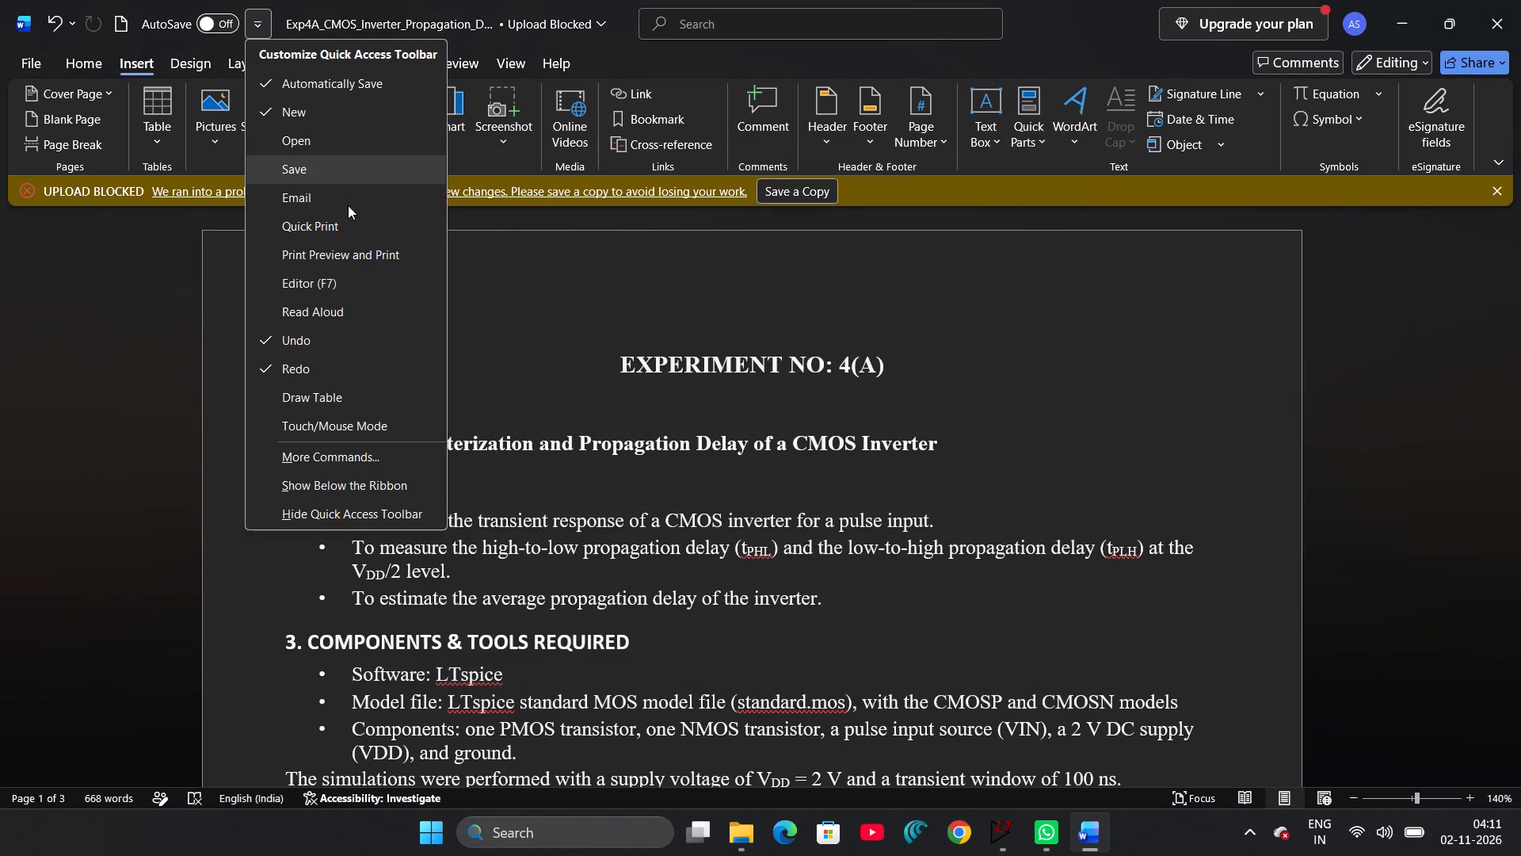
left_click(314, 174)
Close the propagation delay report after a last check from the schematic to the Conclusion.
scroll(486, 380, "down", 2)
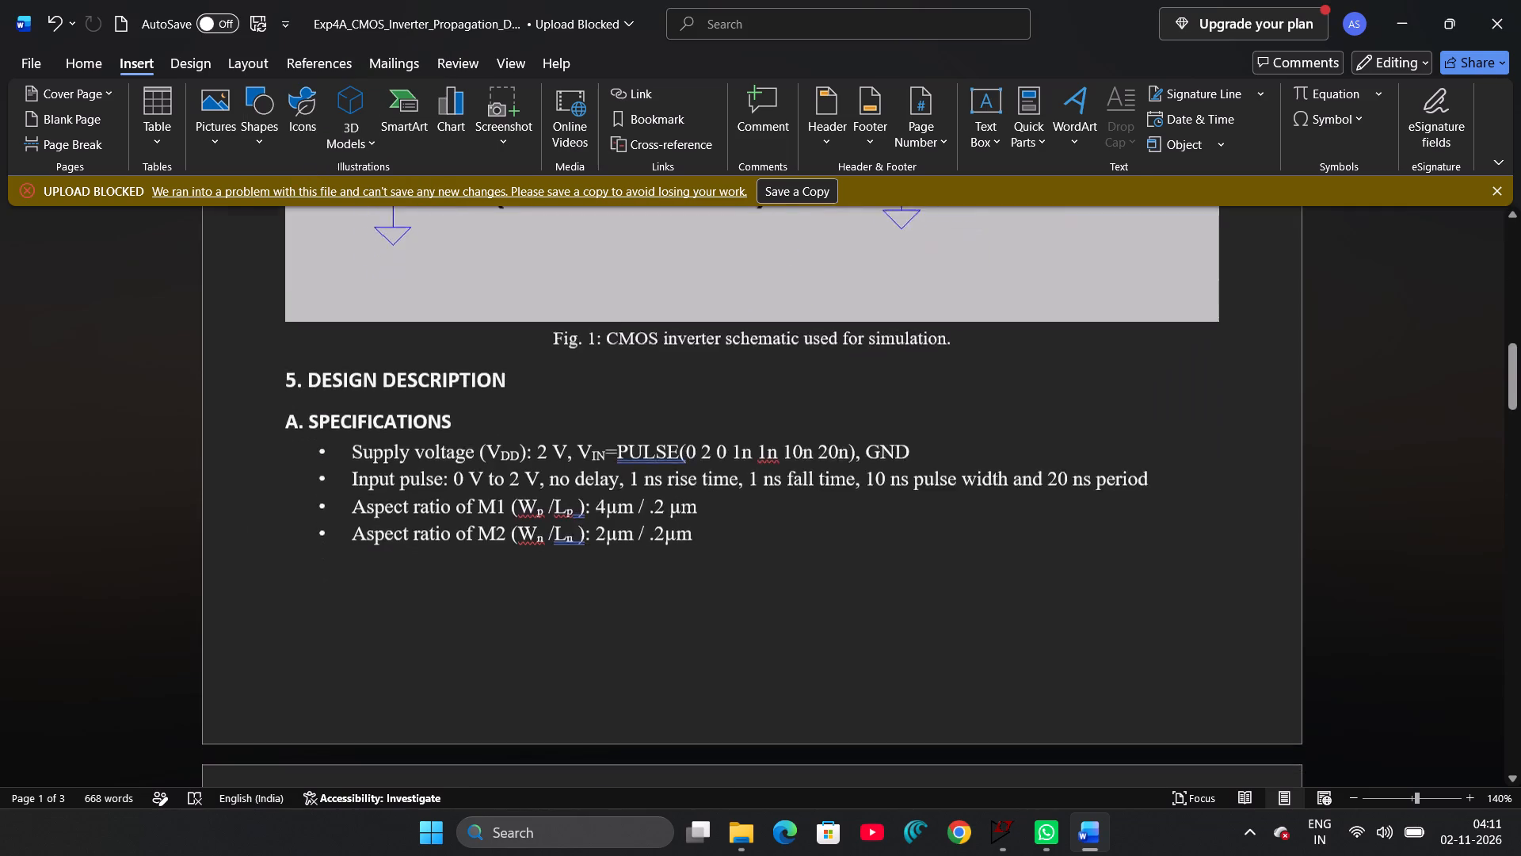
scroll(486, 380, "up", 1)
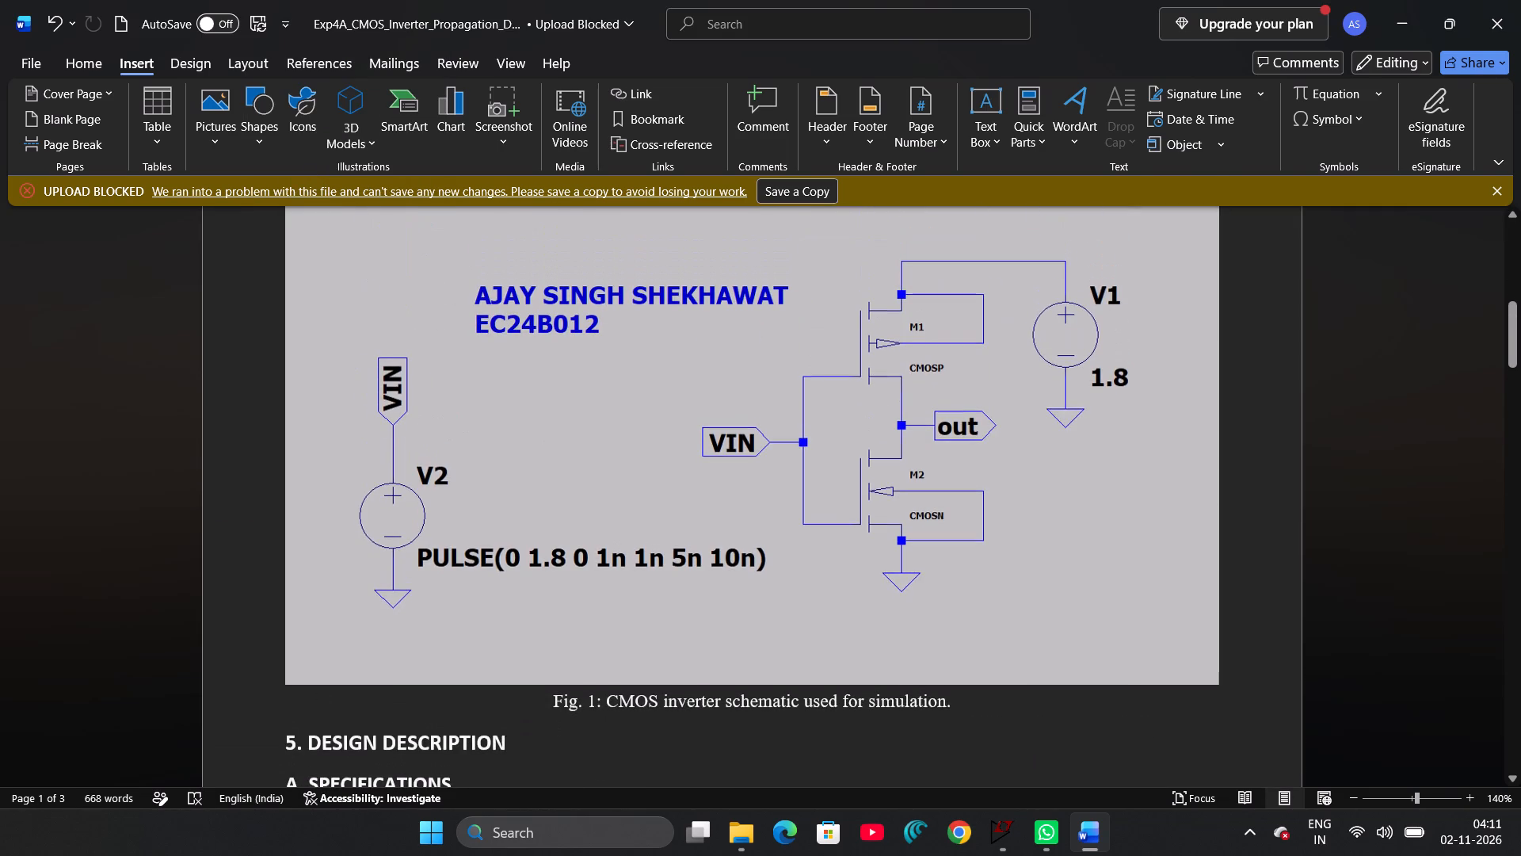
scroll(486, 380, "down", 9)
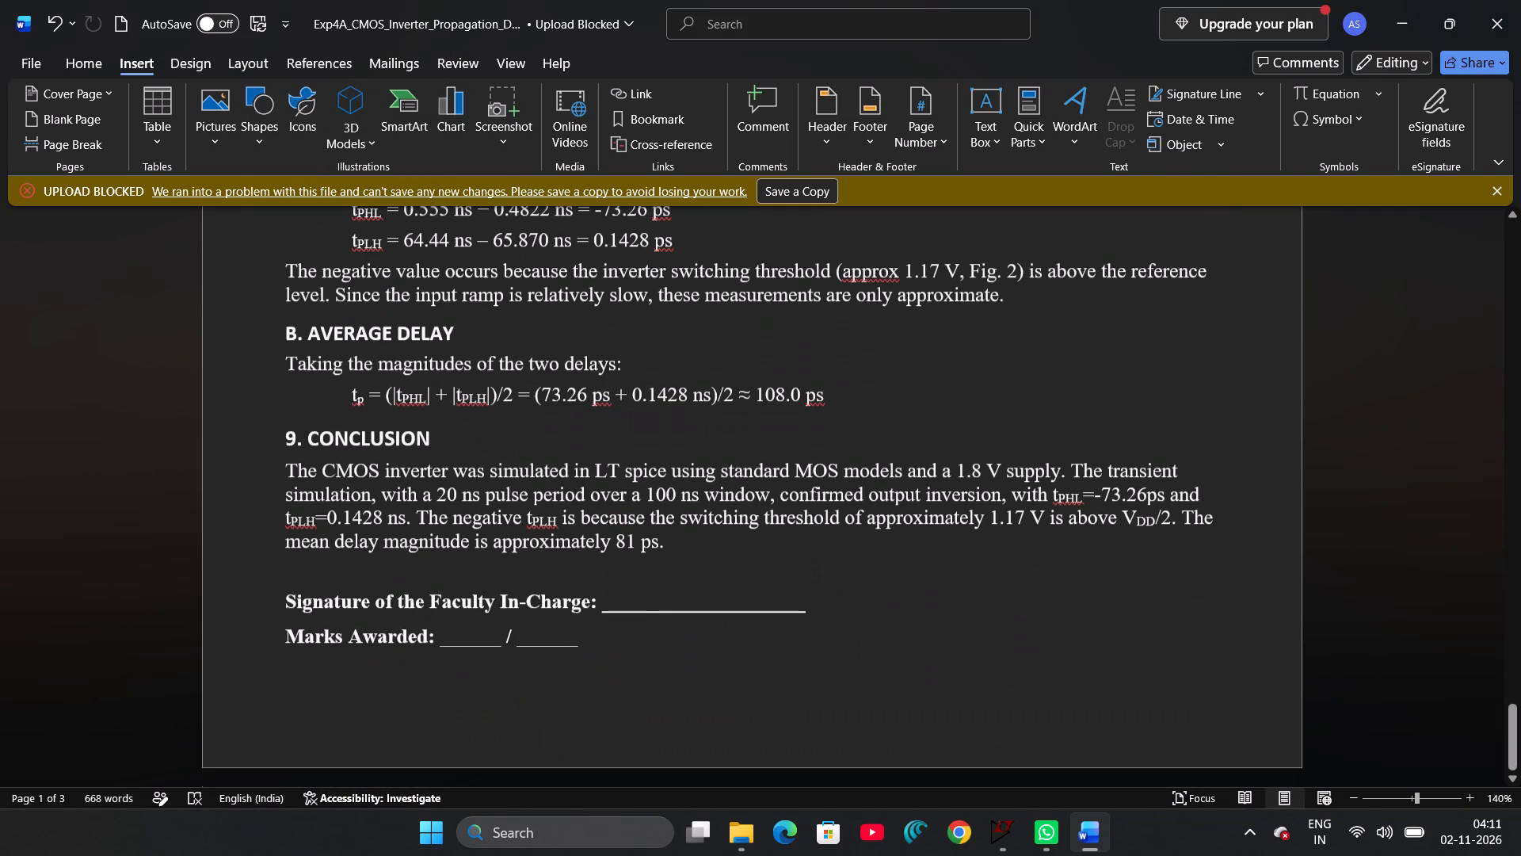
scroll(486, 380, "down", 9)
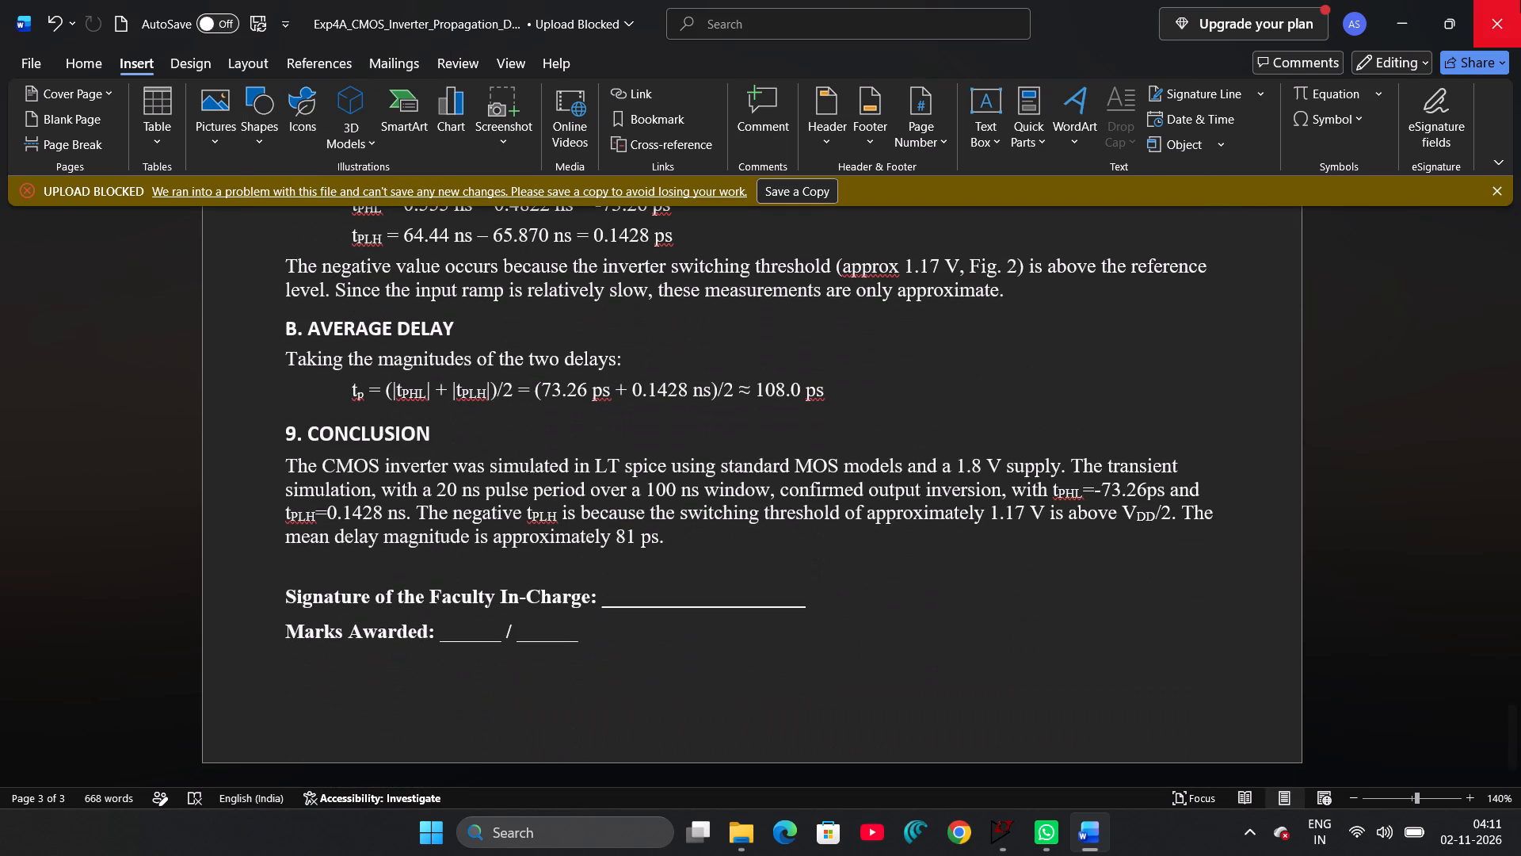
left_click(1520, 0)
left_click(775, 459)
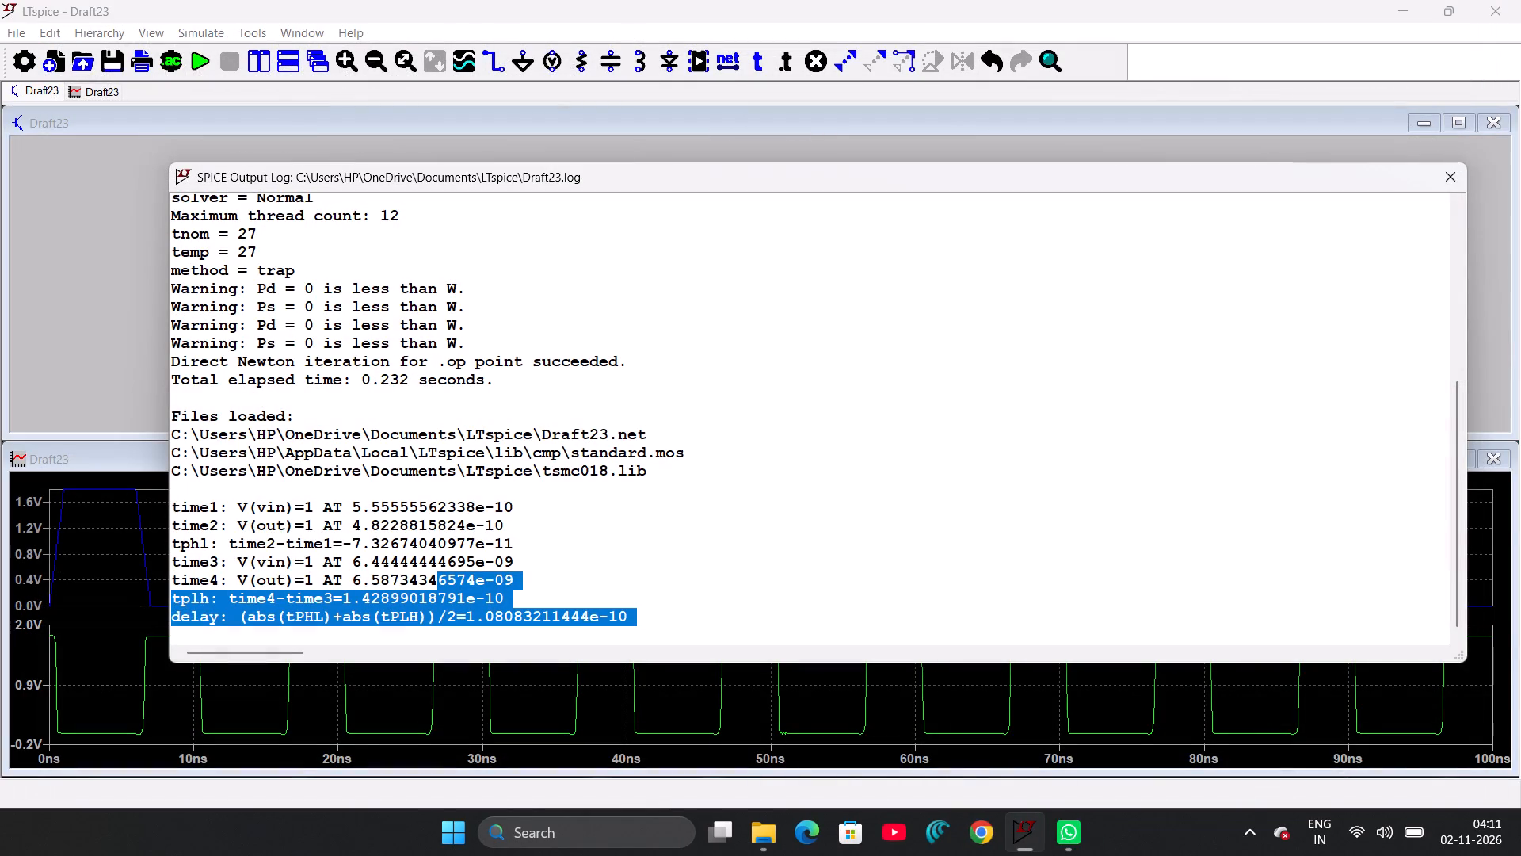
Close the SPICE output log and exit LTspice, saving the changes to Draft23.asc.
left_click(810, 444)
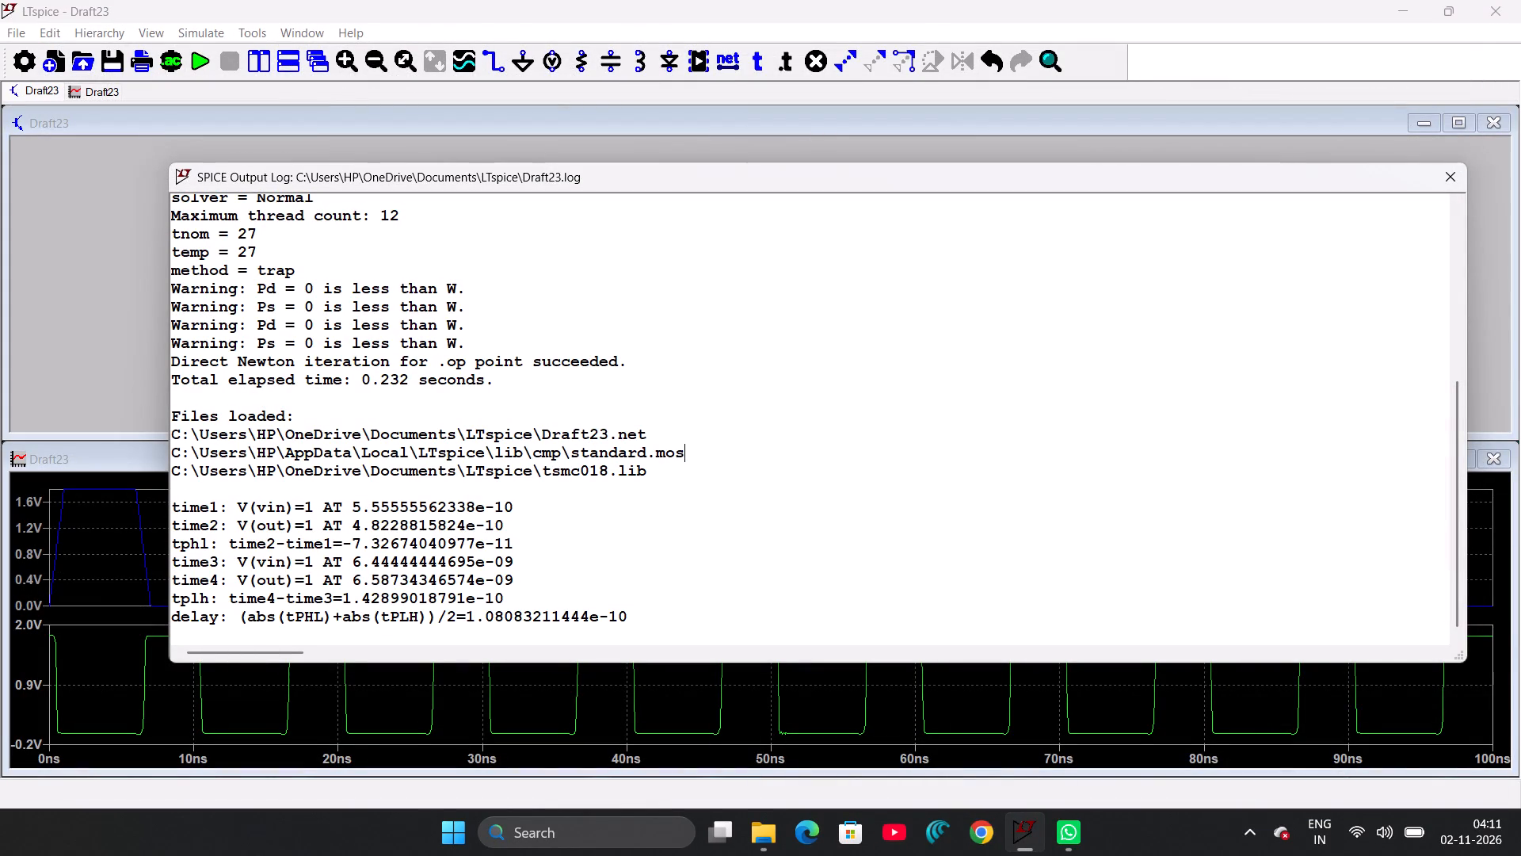
left_click(1439, 178)
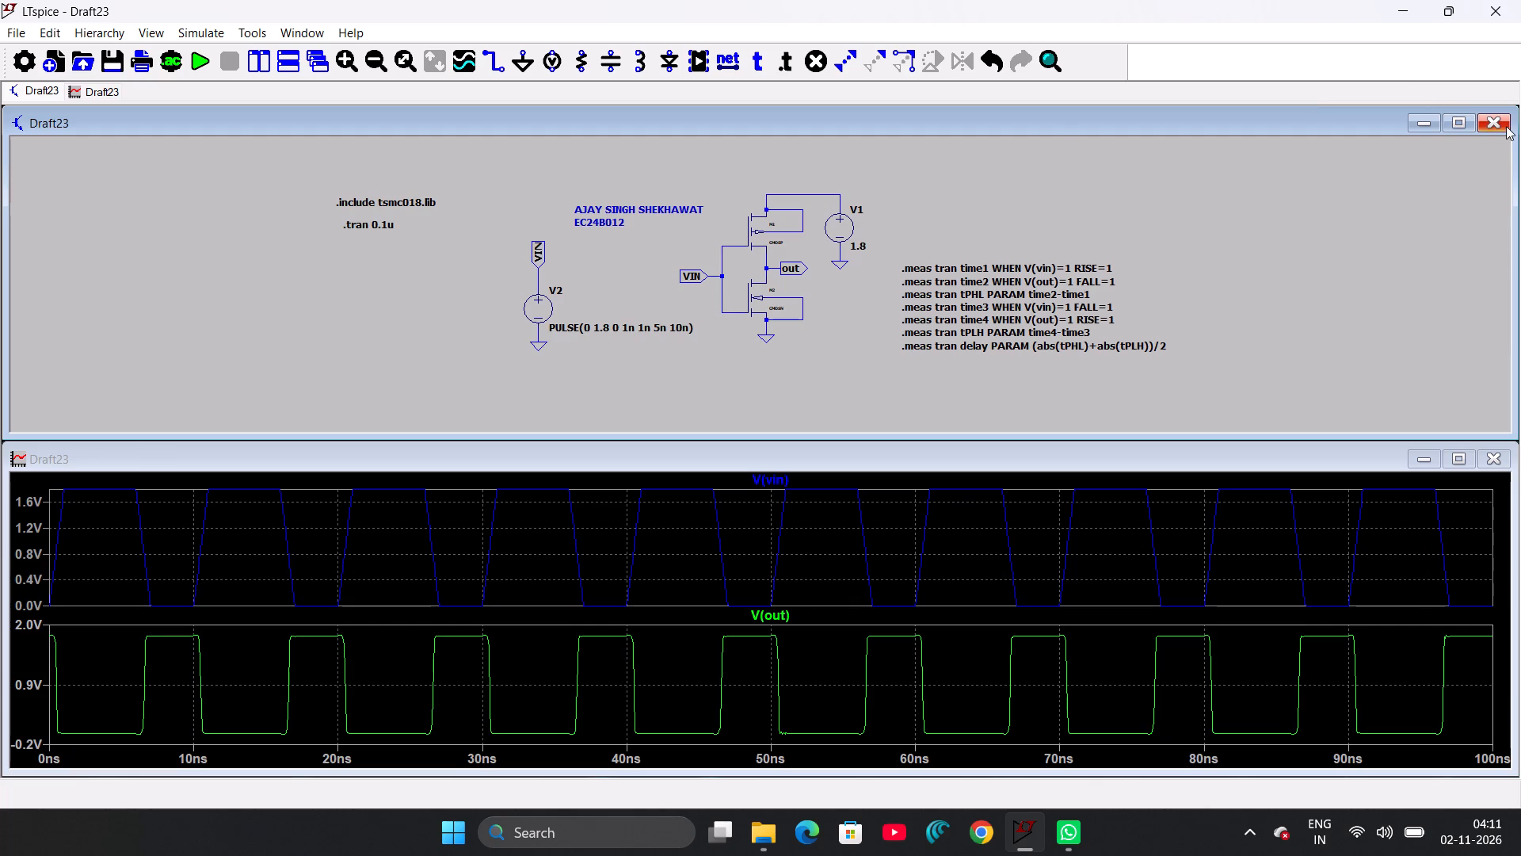
left_click(1519, 0)
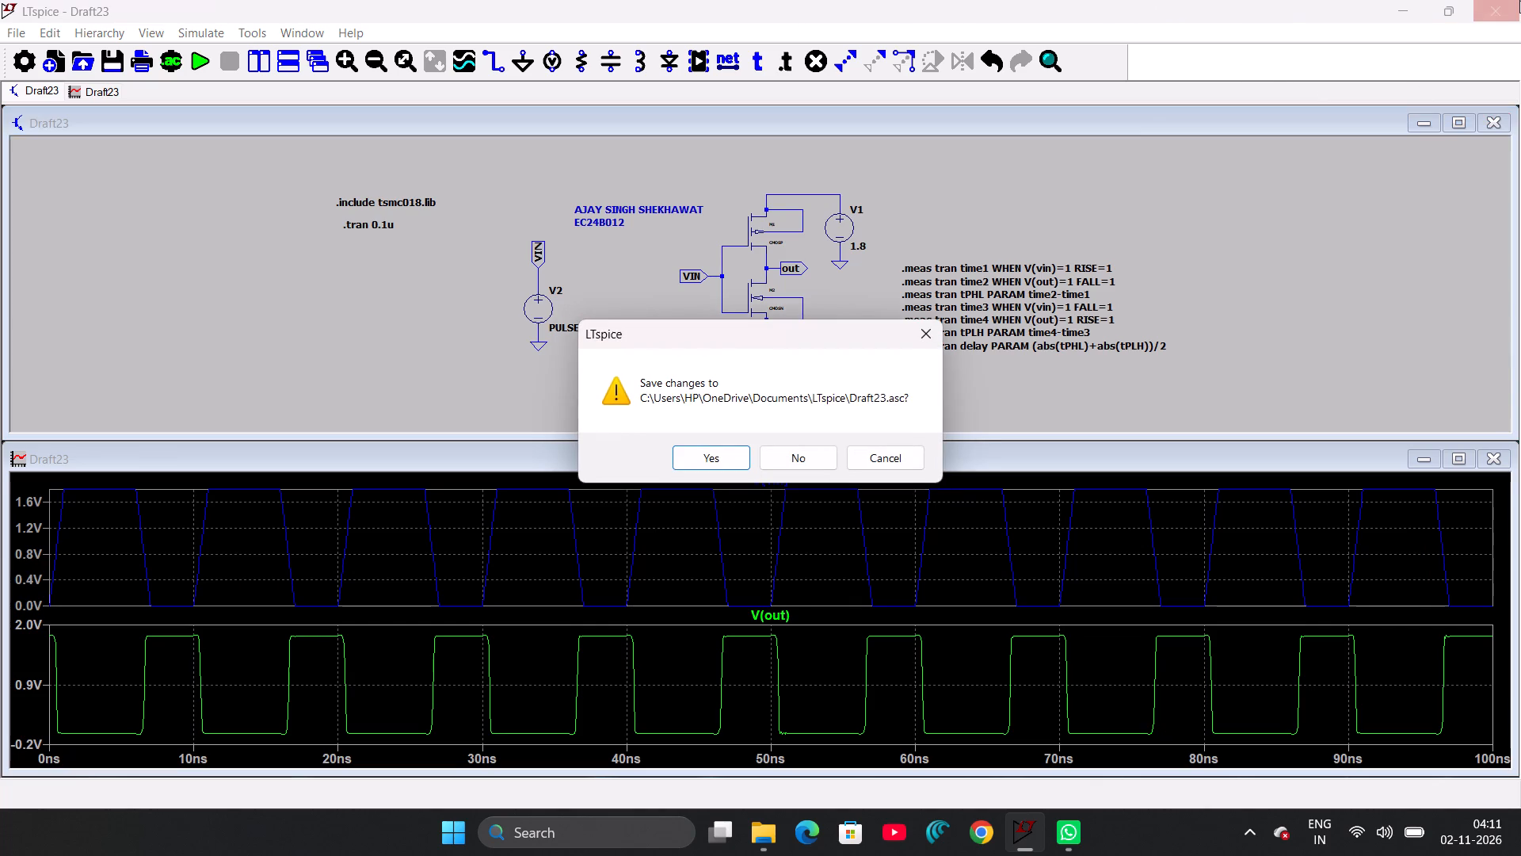
left_click(693, 450)
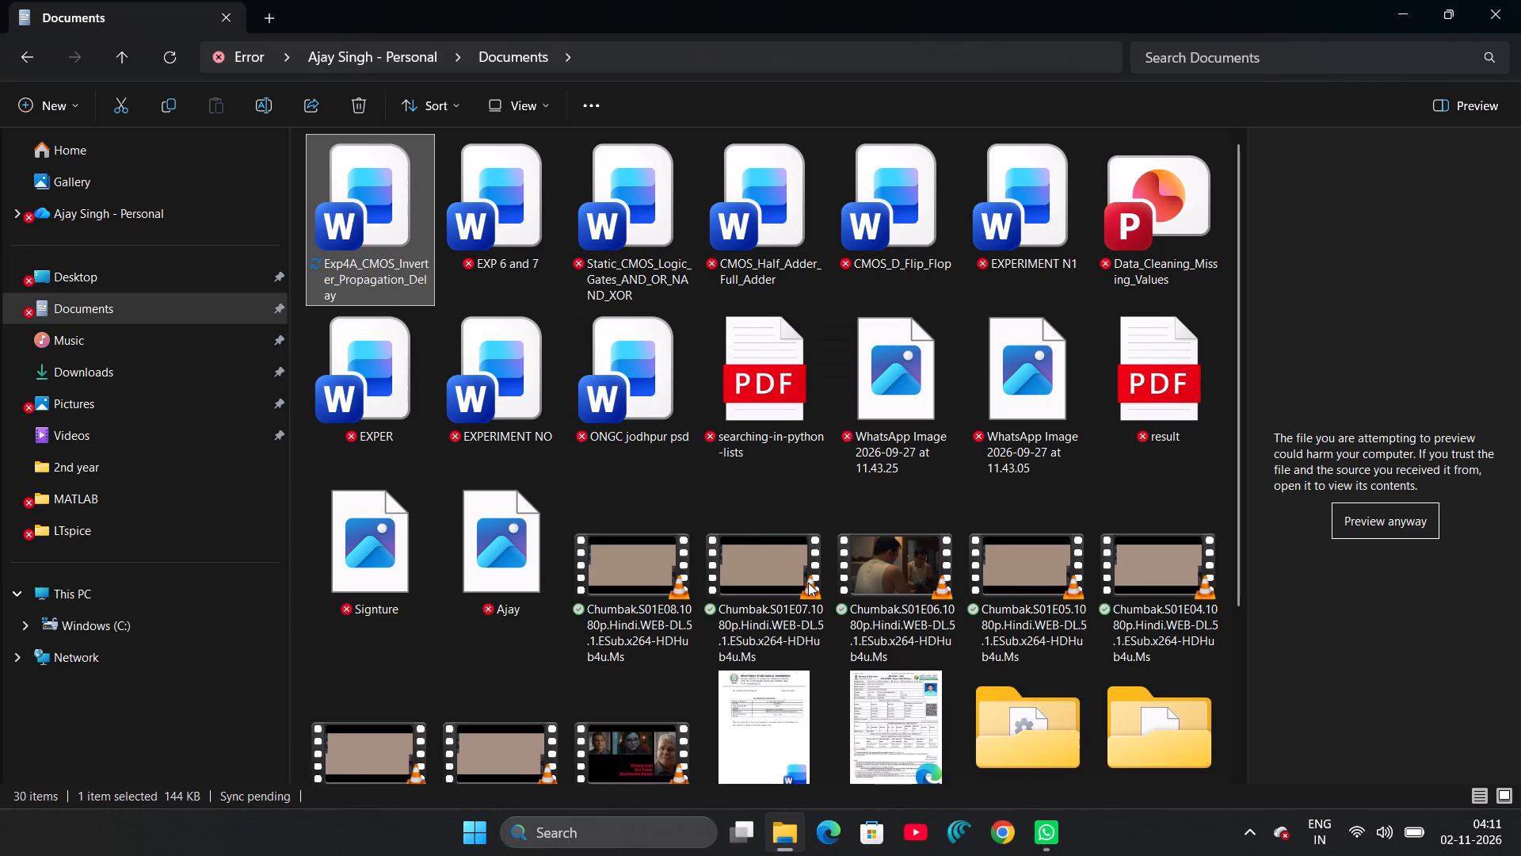